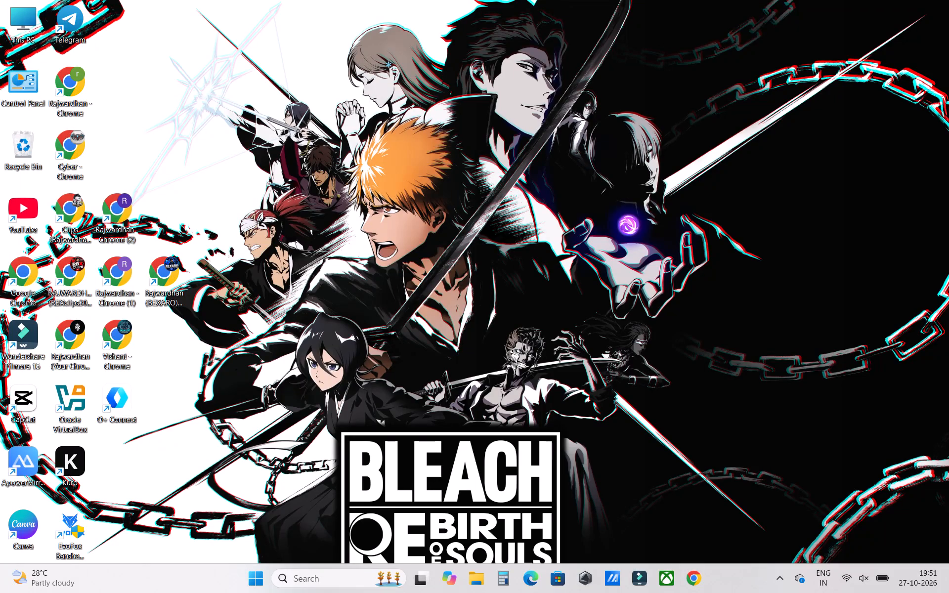
Launch Google Chrome with the "Your Chrome" profile and open YouTube.
left_click(692, 576)
scroll(489, 424, "down", 5)
left_click(335, 421)
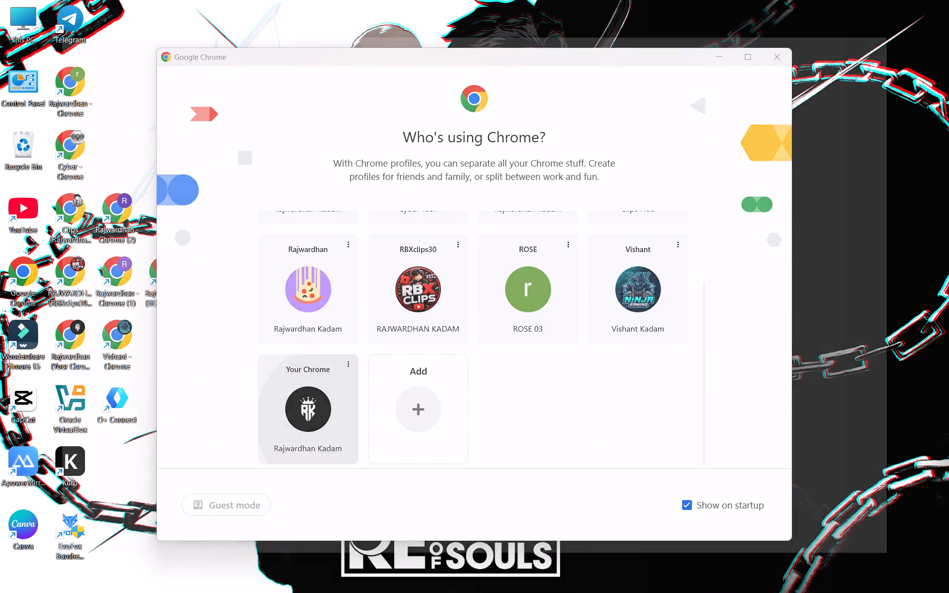
left_click(268, 364)
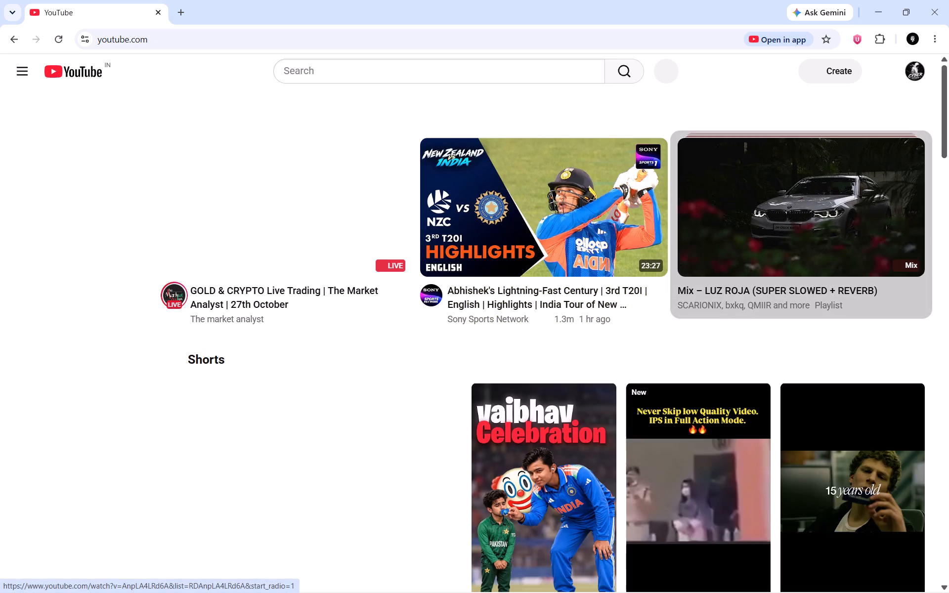
Browse the recommended videos and Shorts on the YouTube home feed, and return to its beginning.
scroll(948, 127, "down", 2)
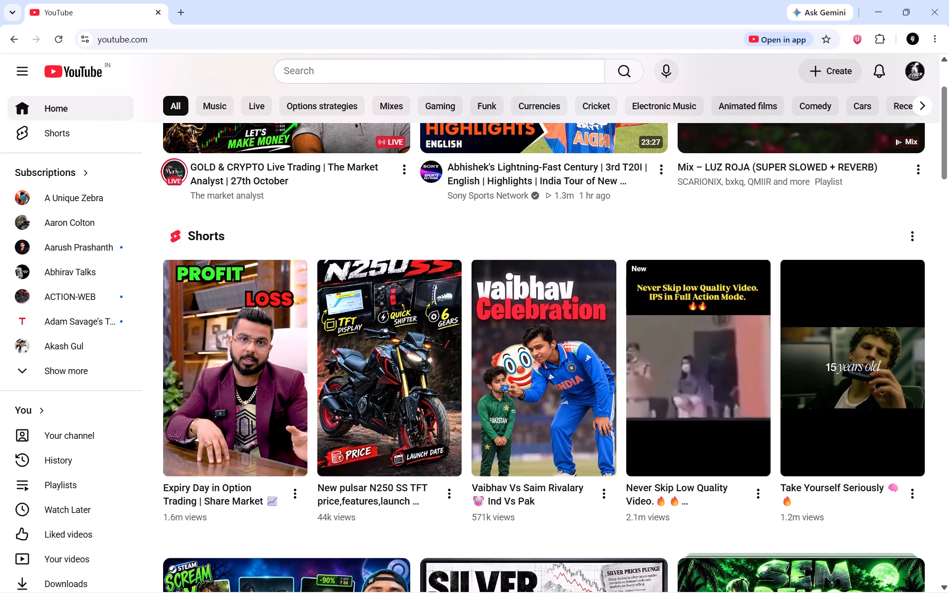
scroll(948, 127, "down", 4)
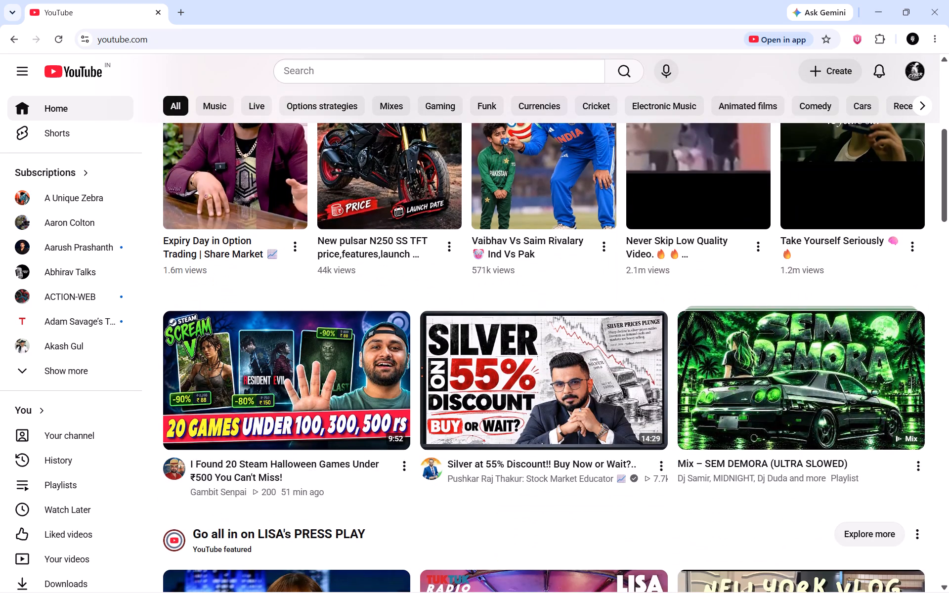
scroll(948, 127, "down", 3)
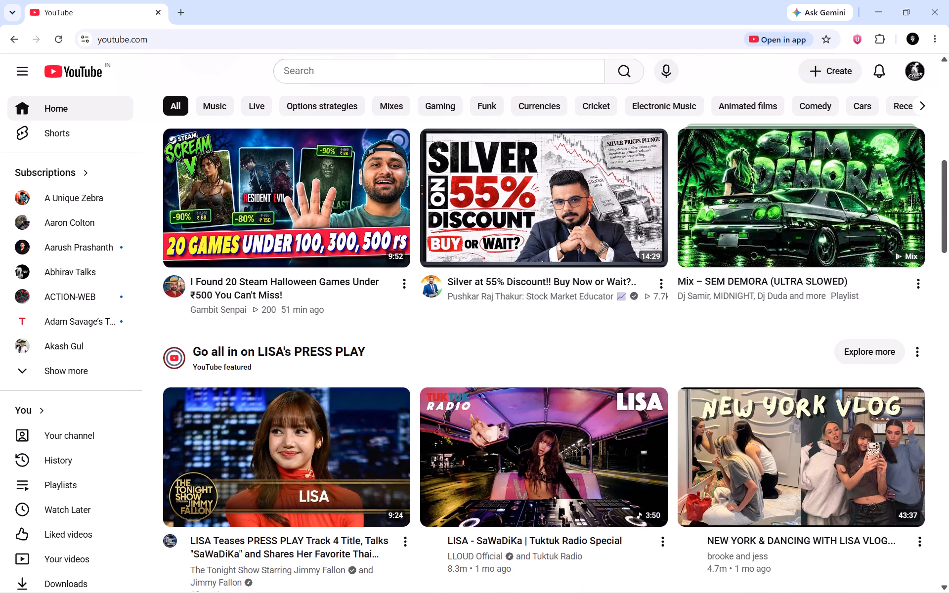
scroll(948, 127, "down", 7)
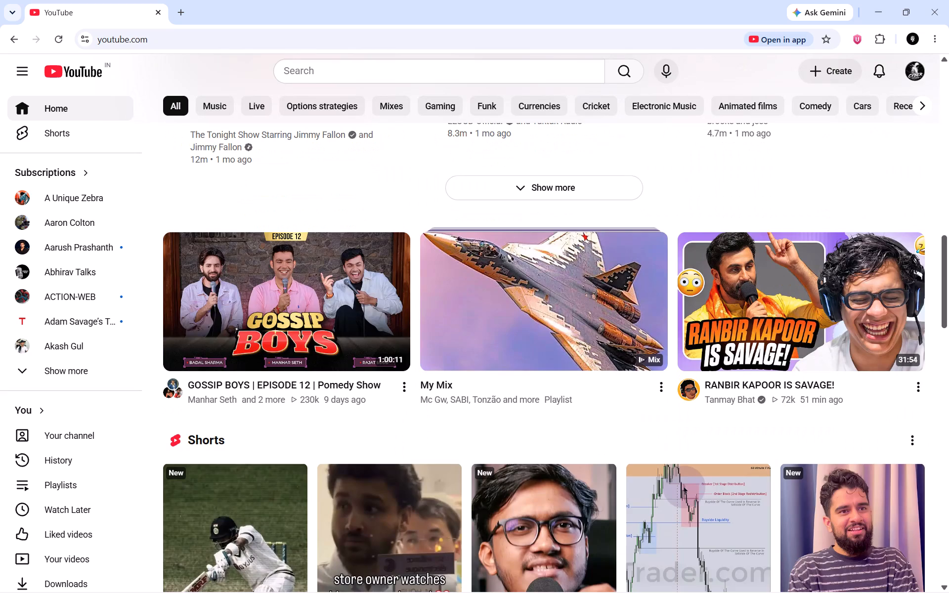
scroll(948, 127, "down", 4)
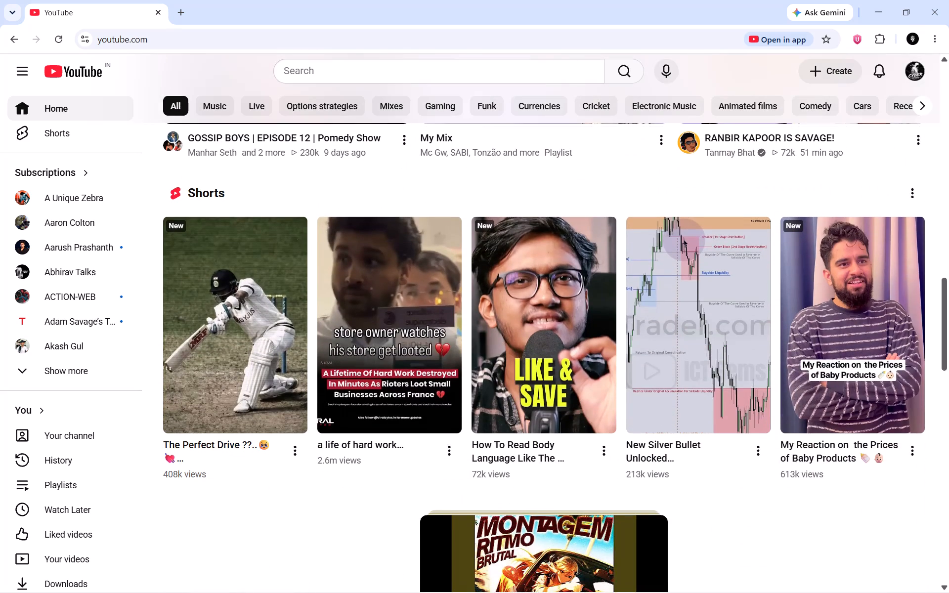
scroll(948, 127, "down", 8)
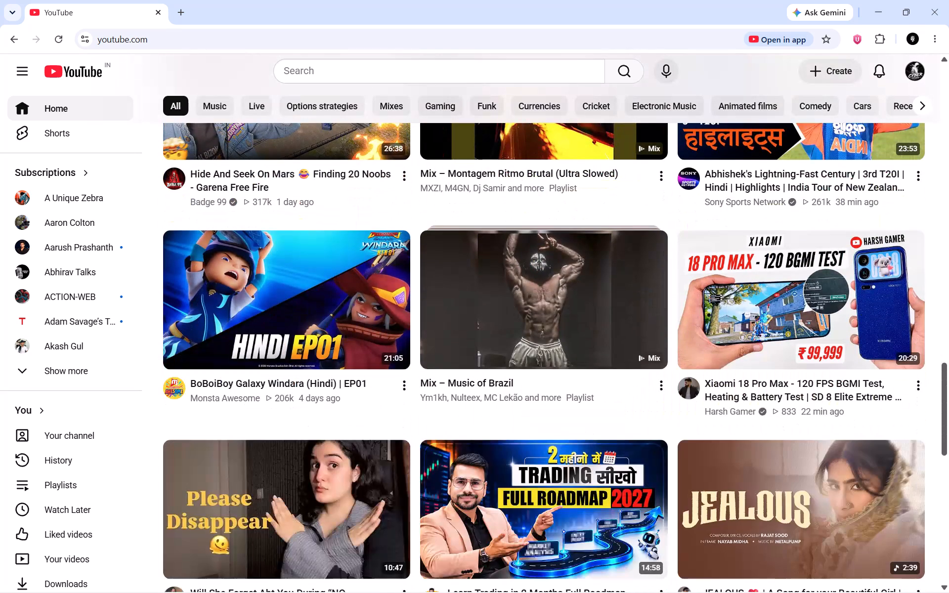
scroll(948, 127, "down", 2)
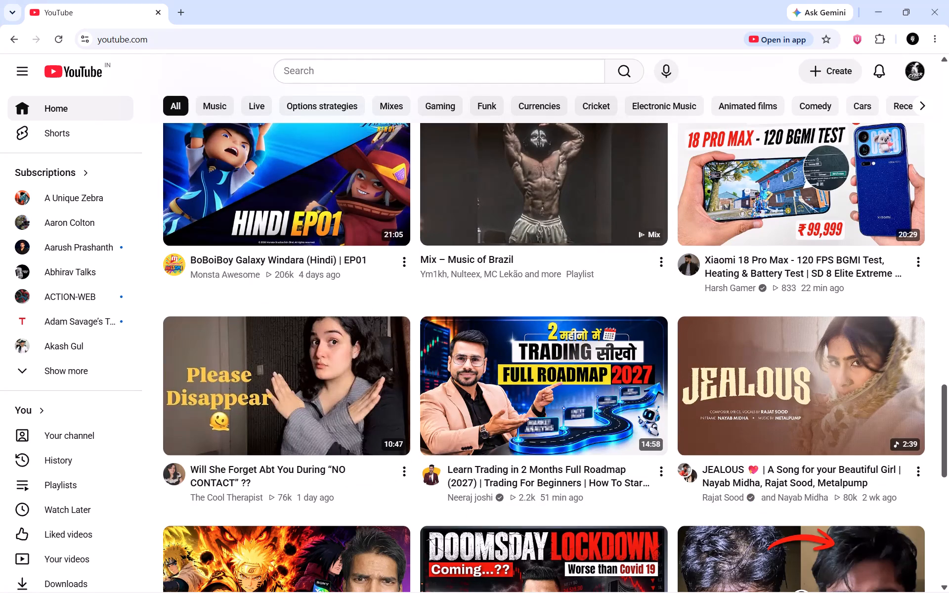
scroll(948, 127, "down", 3)
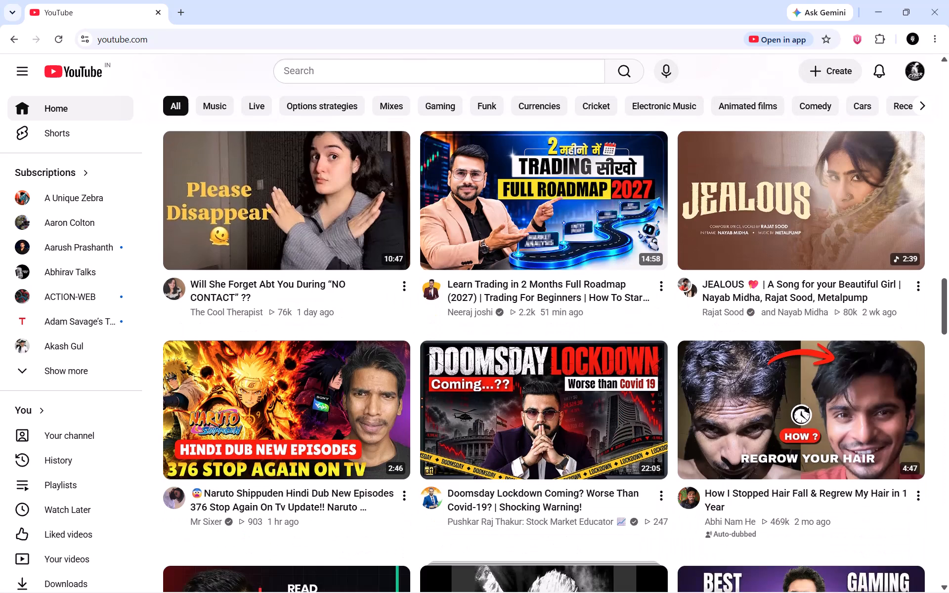
scroll(948, 127, "up", 18)
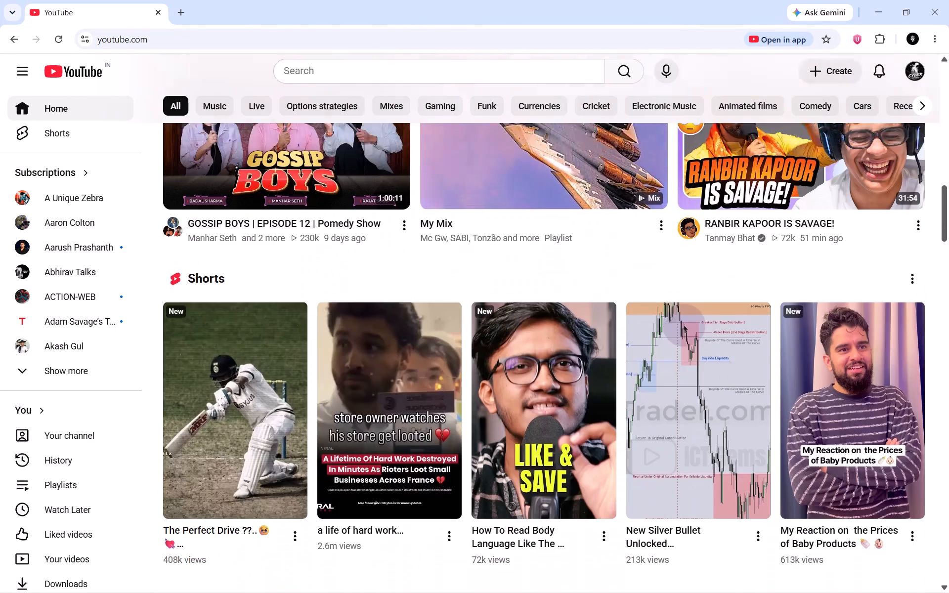
scroll(948, 127, "up", 19)
scroll(948, 127, "up", 6)
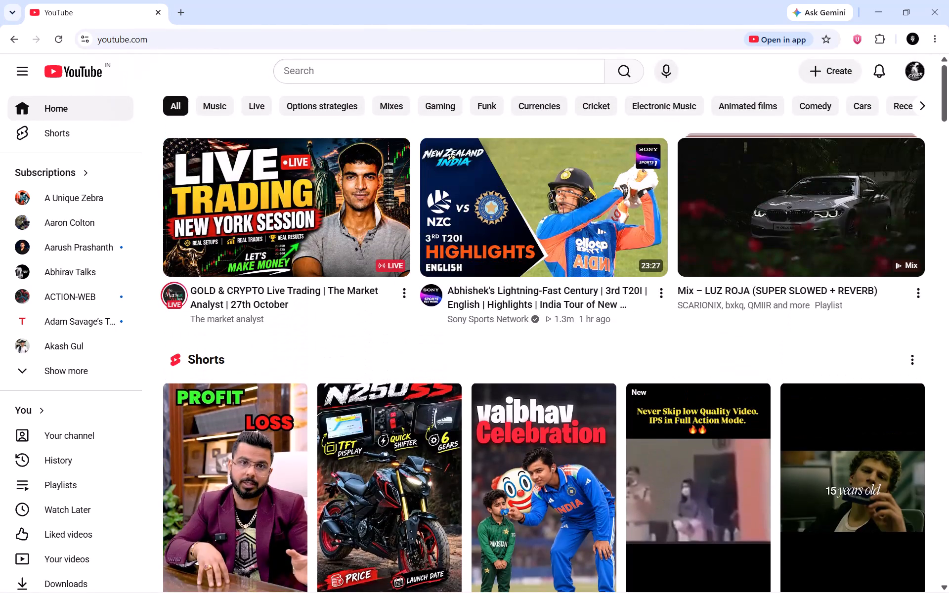
Open delta.exchange in a new tab and go to its trading markets page.
left_click(179, 15)
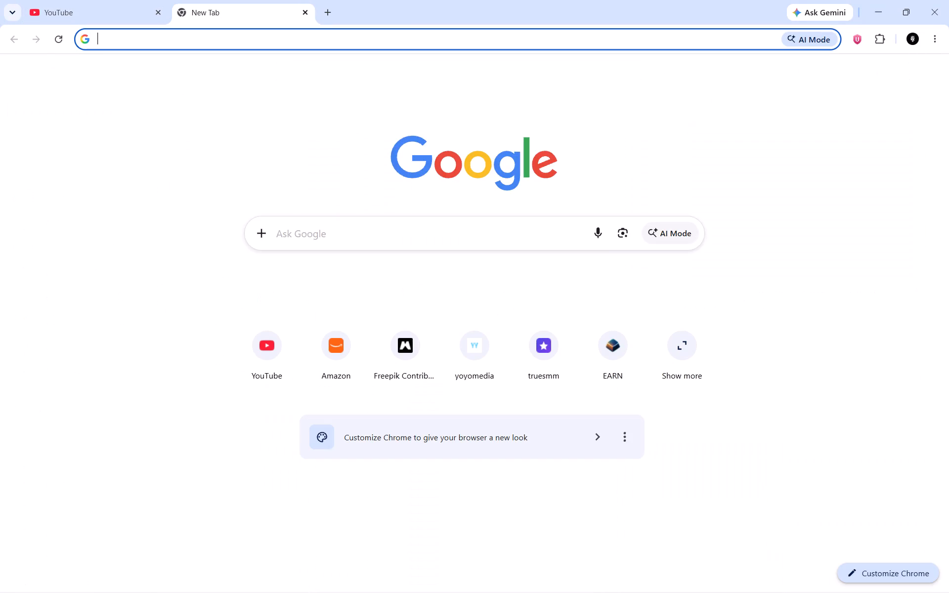
left_click(185, 35)
left_click(185, 60)
left_click(203, 194)
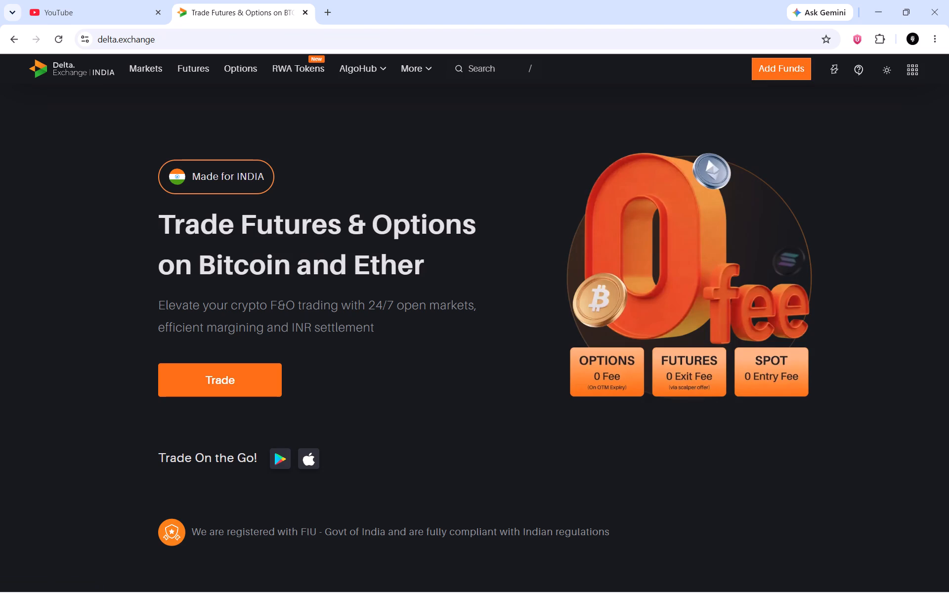
left_click(265, 375)
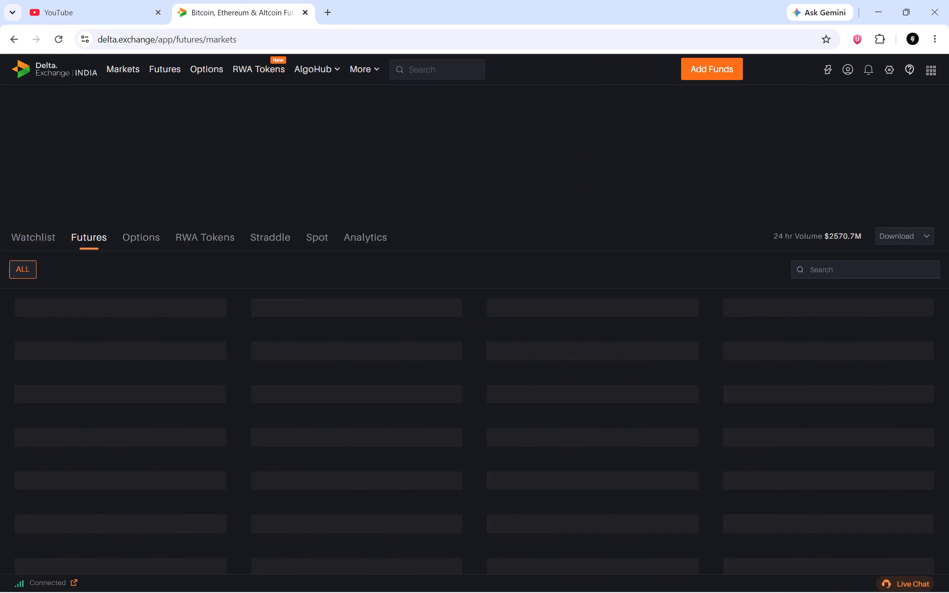
Examine the FARTCOINUSD price chart and open position from the watchlist, and close the exchange tab.
left_click(48, 236)
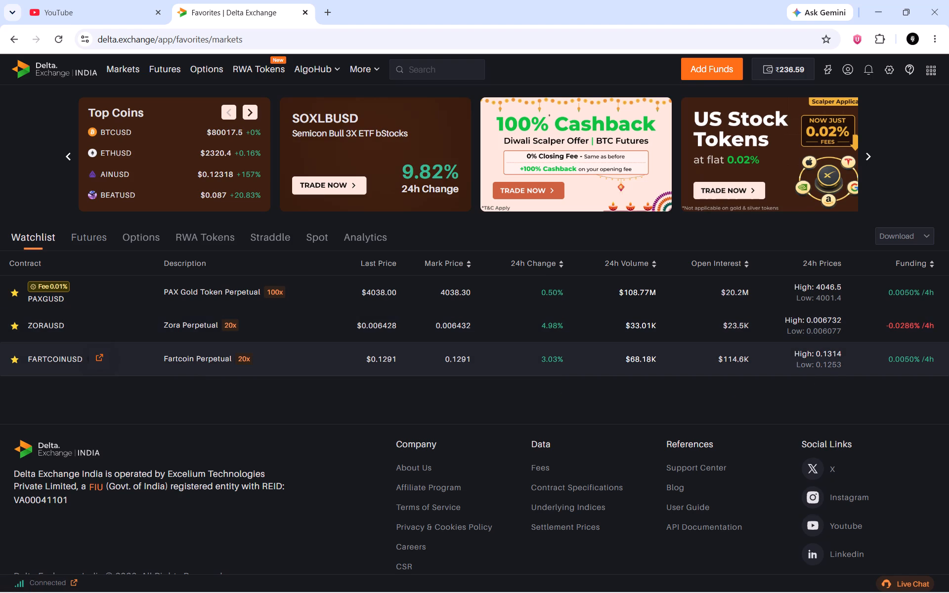
left_click(57, 364)
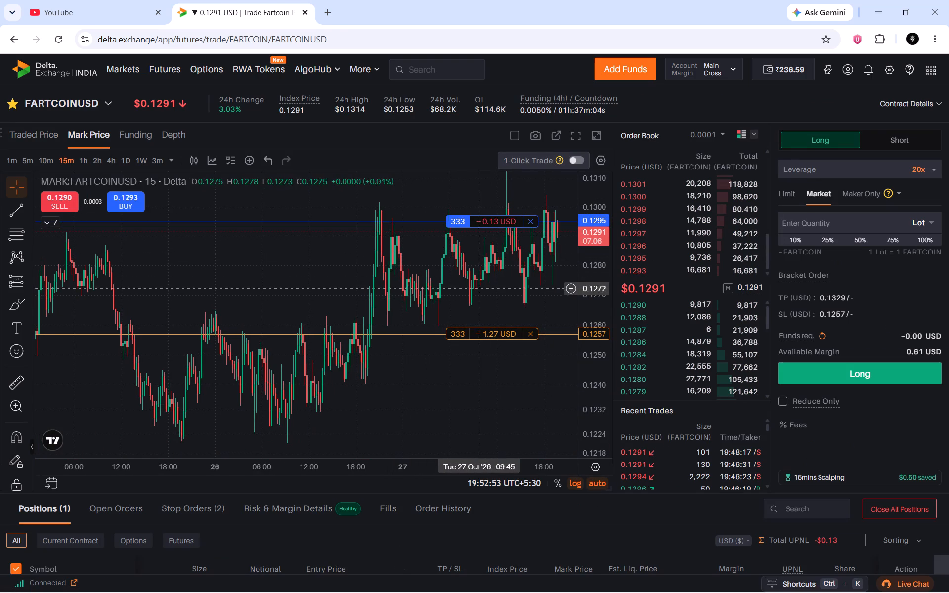
left_click_drag(532, 277, 371, 291)
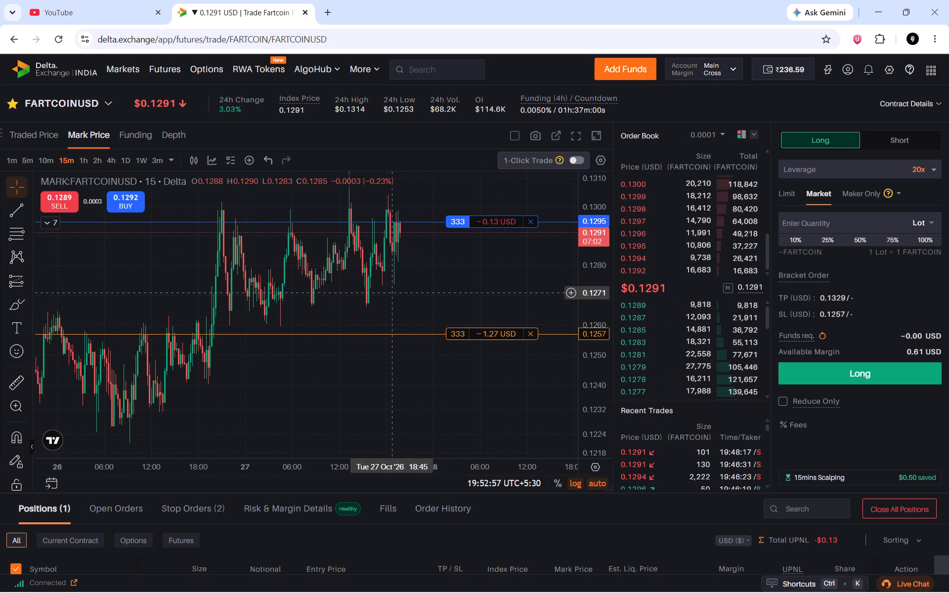
left_click(304, 12)
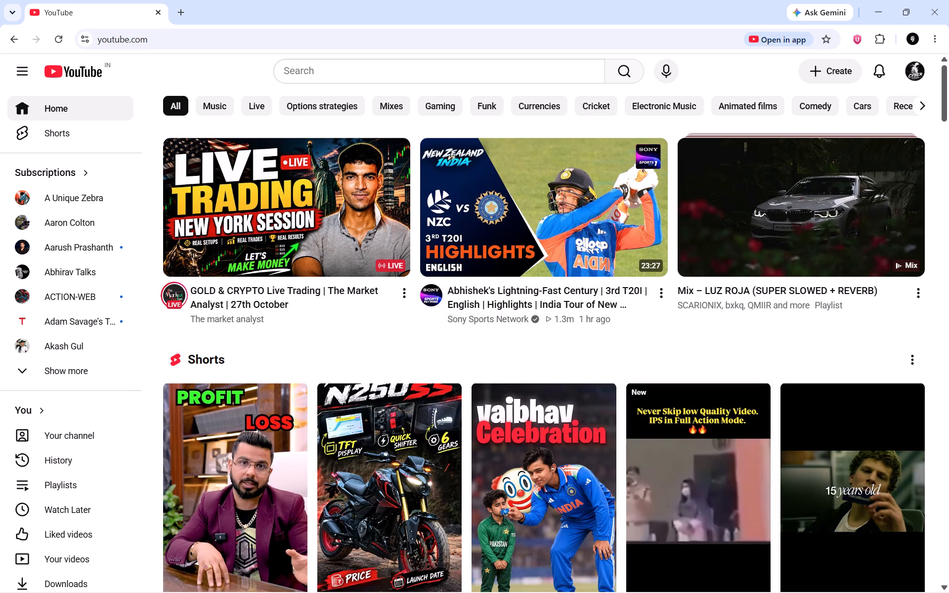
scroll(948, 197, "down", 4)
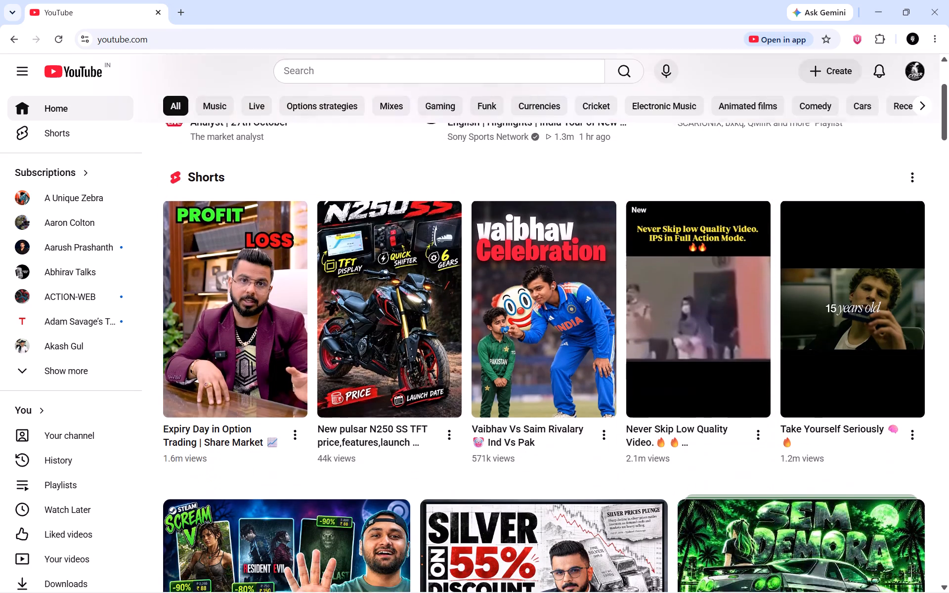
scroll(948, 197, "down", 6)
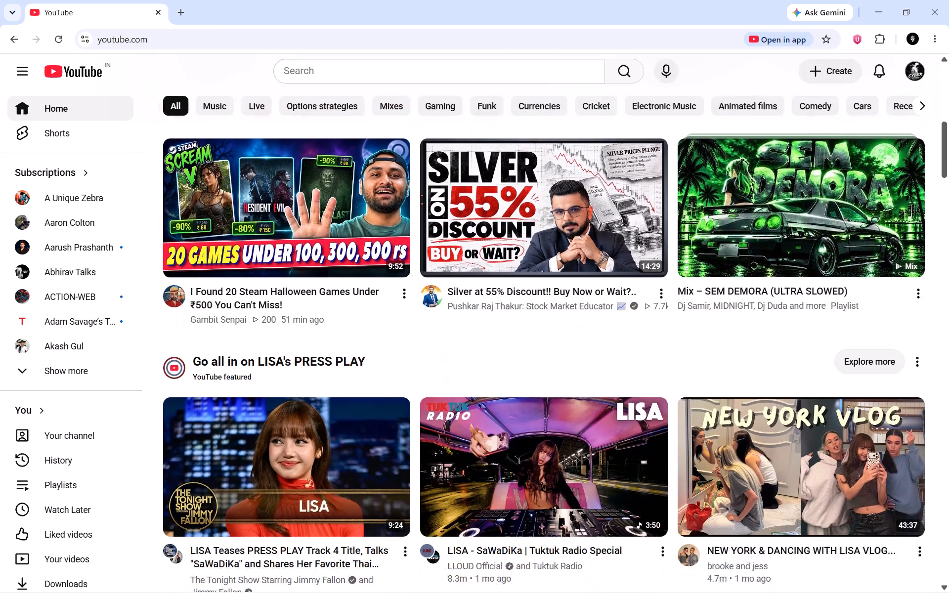
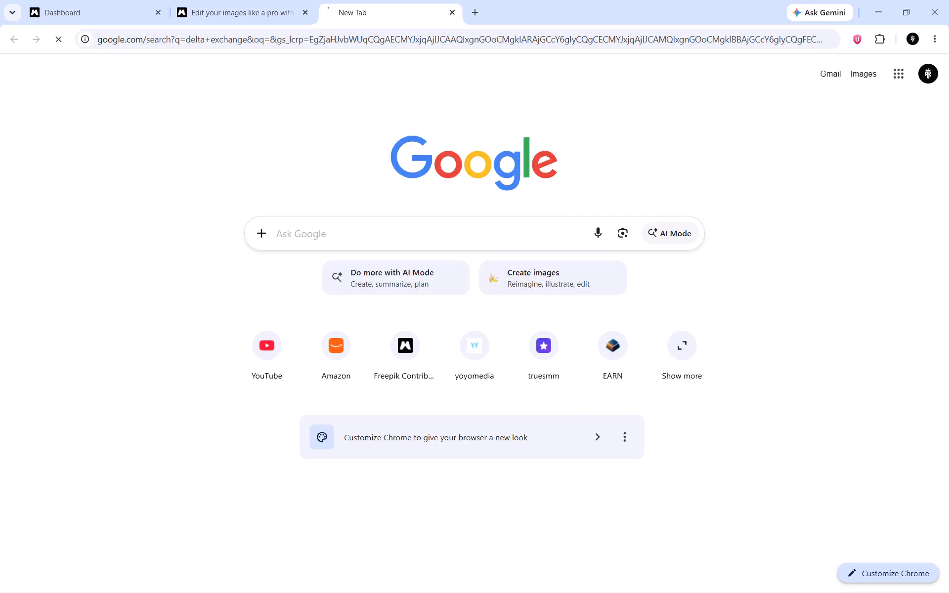
left_click(205, 192)
Move the Delta Exchange tab into its own maximized browser window.
left_click_drag(353, 9, 353, 10)
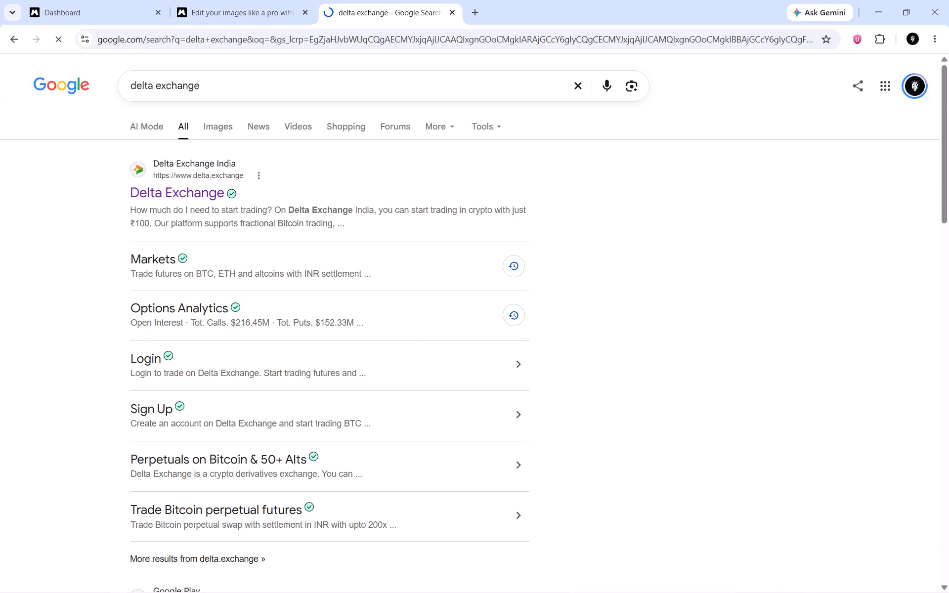
left_click_drag(353, 10, 354, 66)
left_click_drag(399, 69, 398, 0)
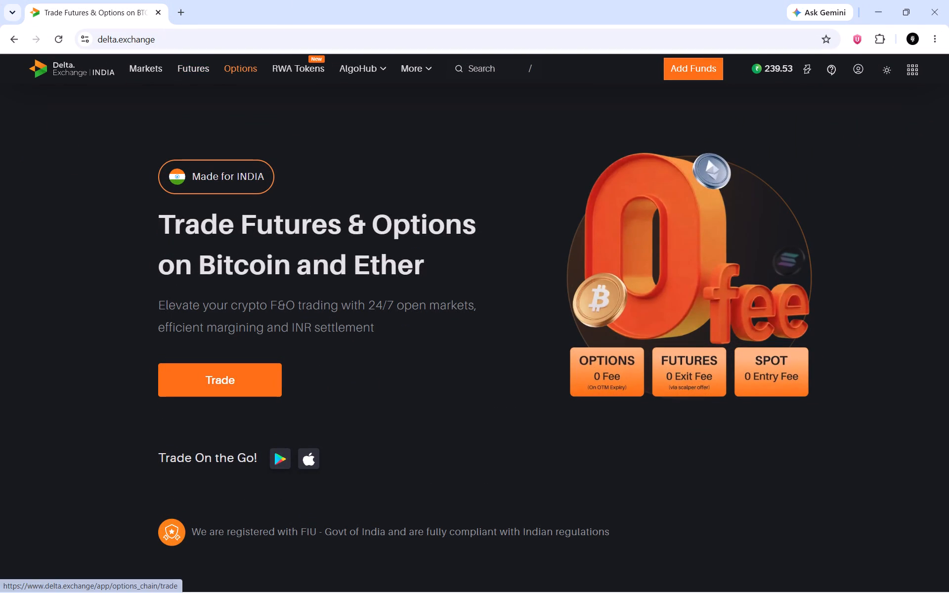
Go to the futures markets list and open the XAUTUSD (Tether Gold Token Perpetual) contract.
left_click(196, 69)
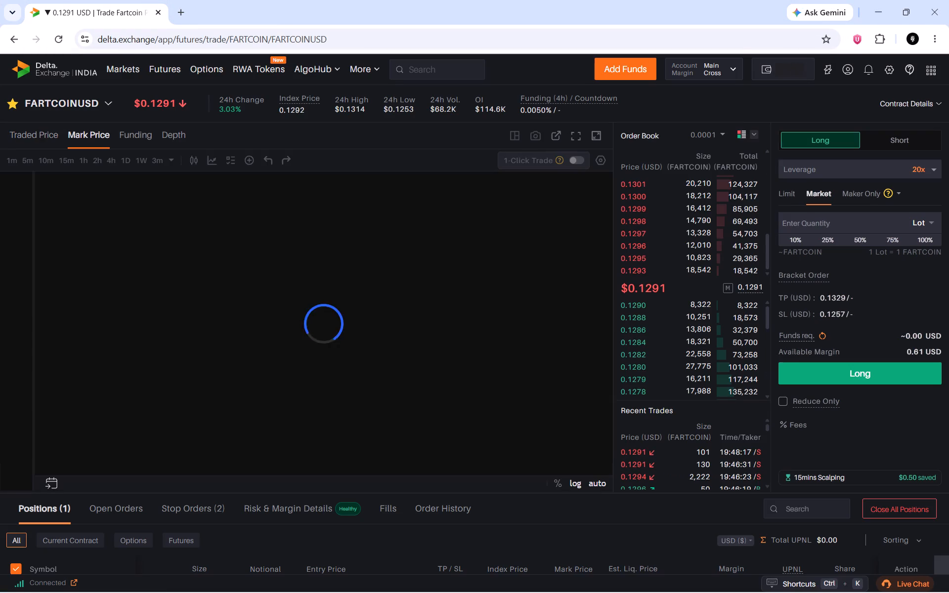
left_click(125, 71)
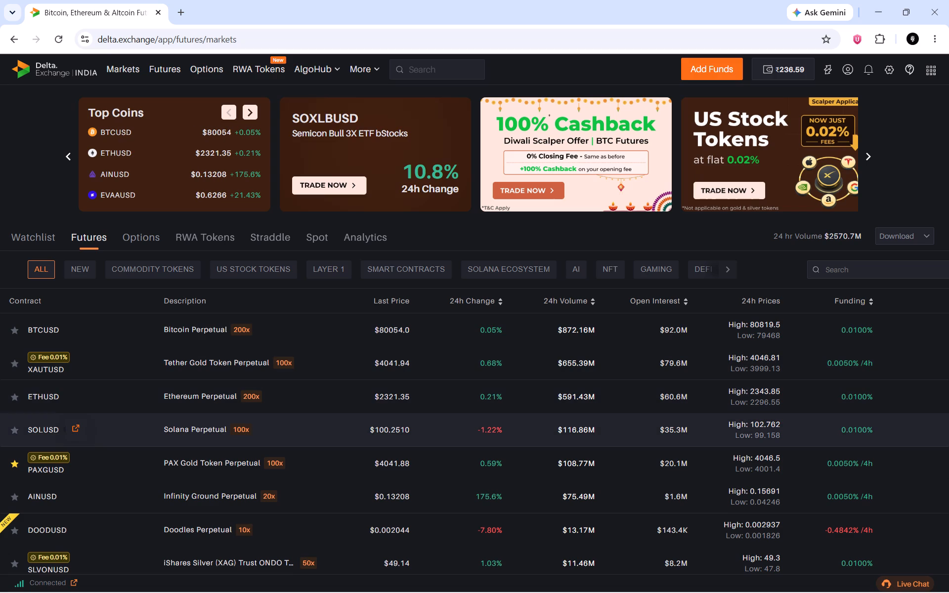
left_click(114, 362)
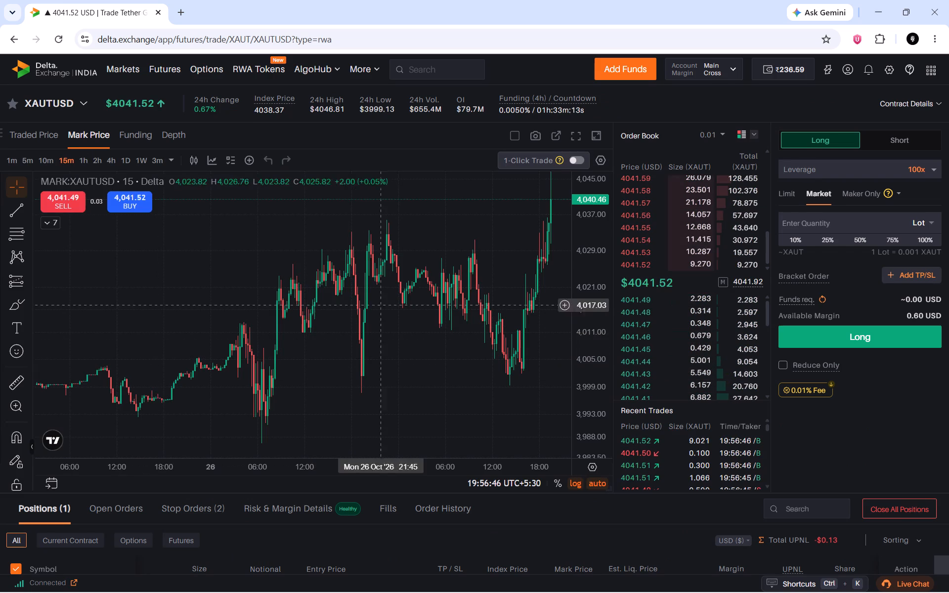
Examine the recent price movement of XAUTUSD on the 15-minute mark price chart.
left_click_drag(456, 243, 378, 268)
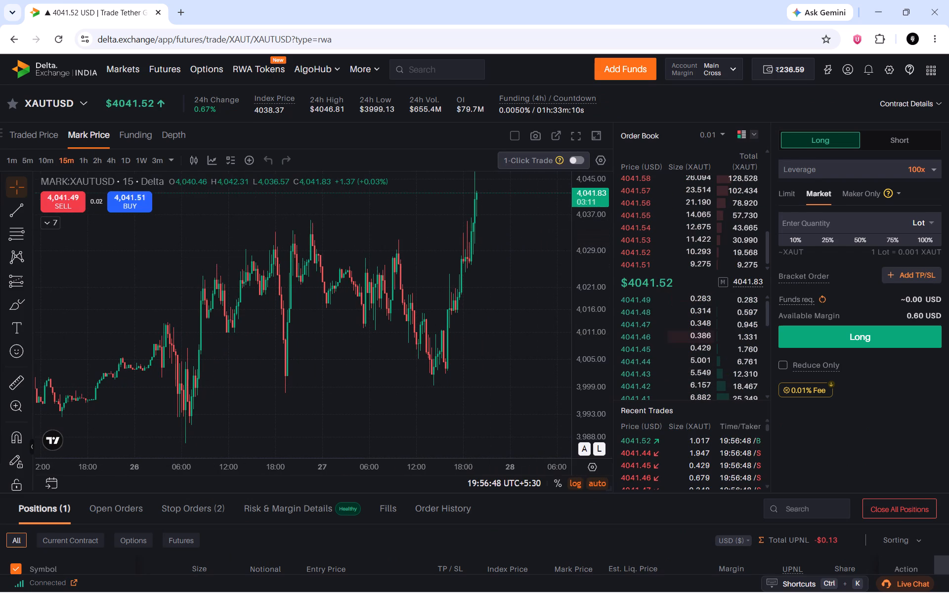
scroll(598, 212, "up", 3)
scroll(599, 214, "down", 5)
scroll(535, 235, "up", 6)
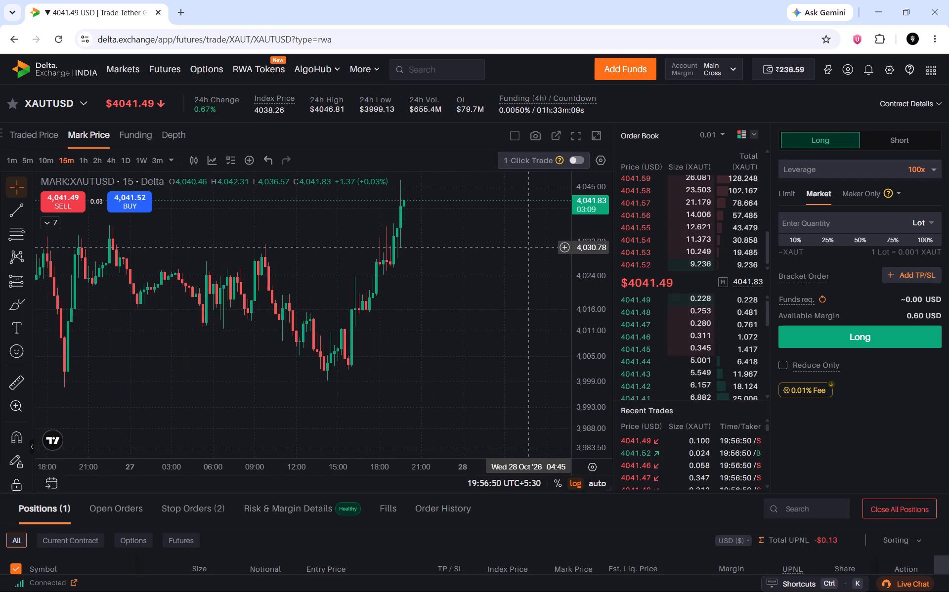
scroll(526, 251, "up", 2)
left_click_drag(483, 227, 474, 332)
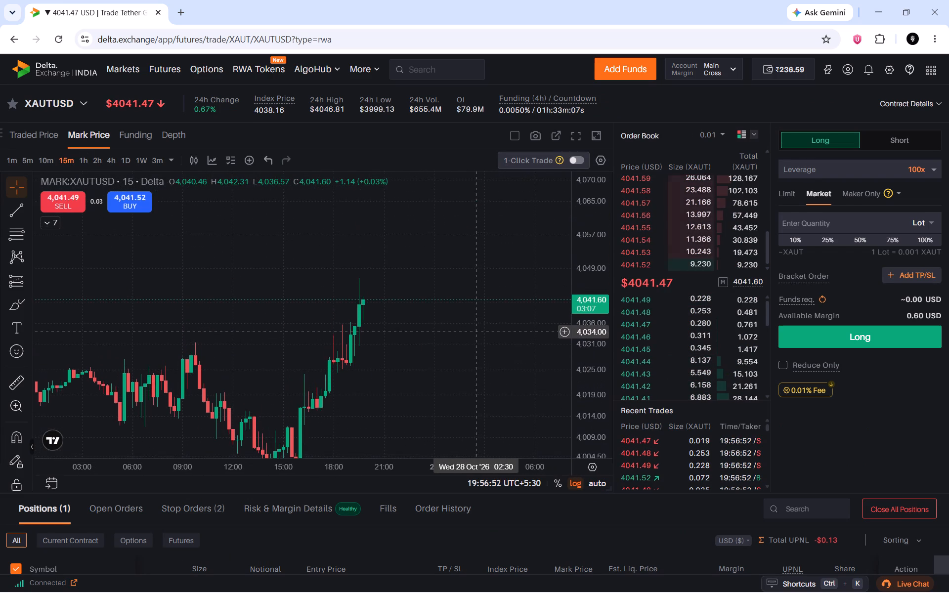
left_click_drag(474, 332, 489, 306)
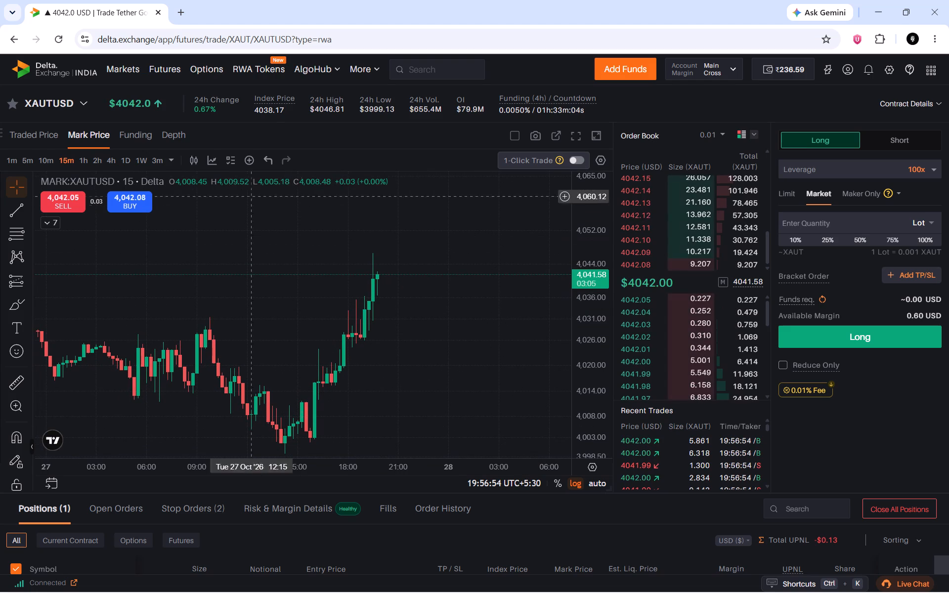
Switch the XAUTUSD chart to the 1-minute interval and inspect the latest candles.
left_click(12, 163)
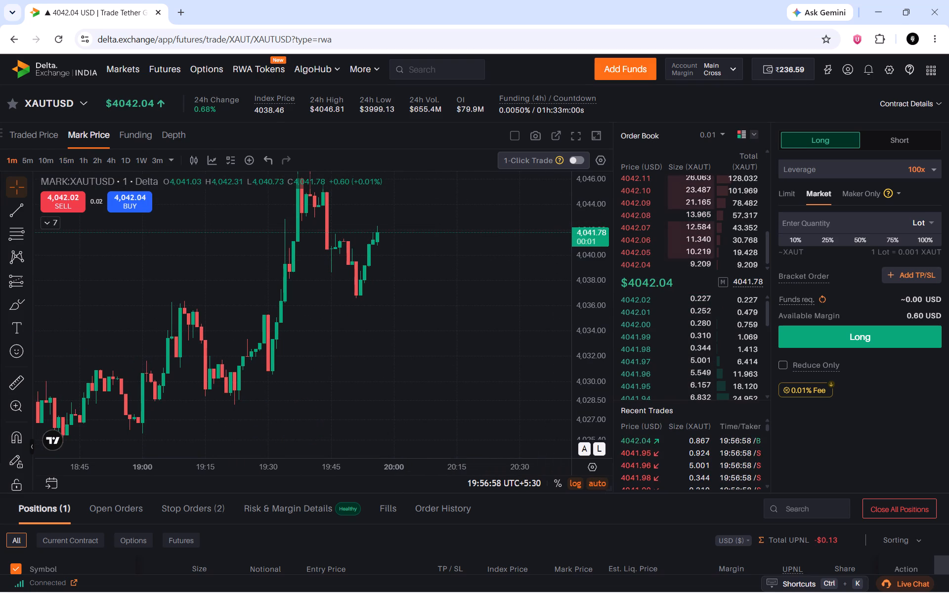
scroll(596, 208, "up", 1)
scroll(600, 210, "down", 5)
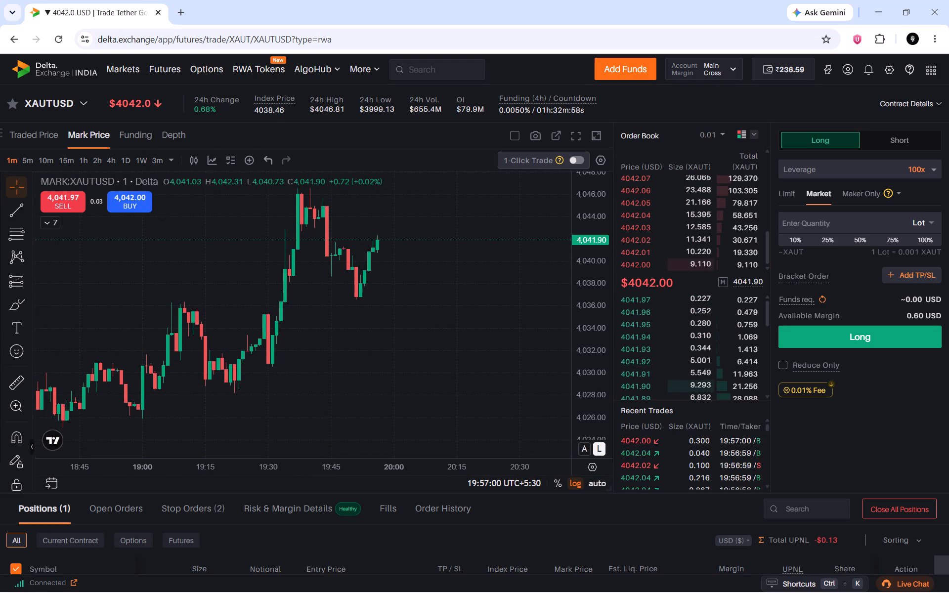
scroll(600, 214, "down", 5)
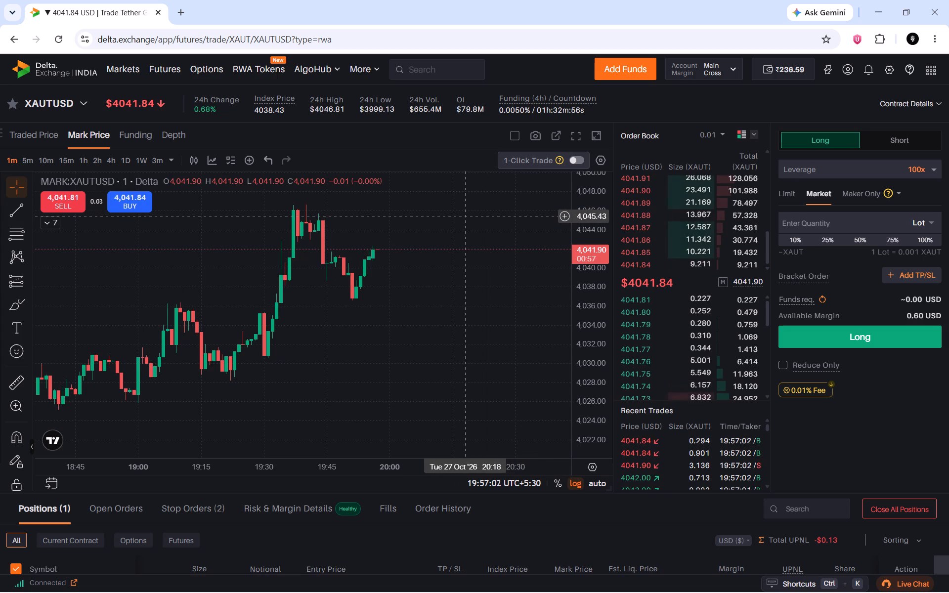
left_click_drag(466, 216, 477, 258)
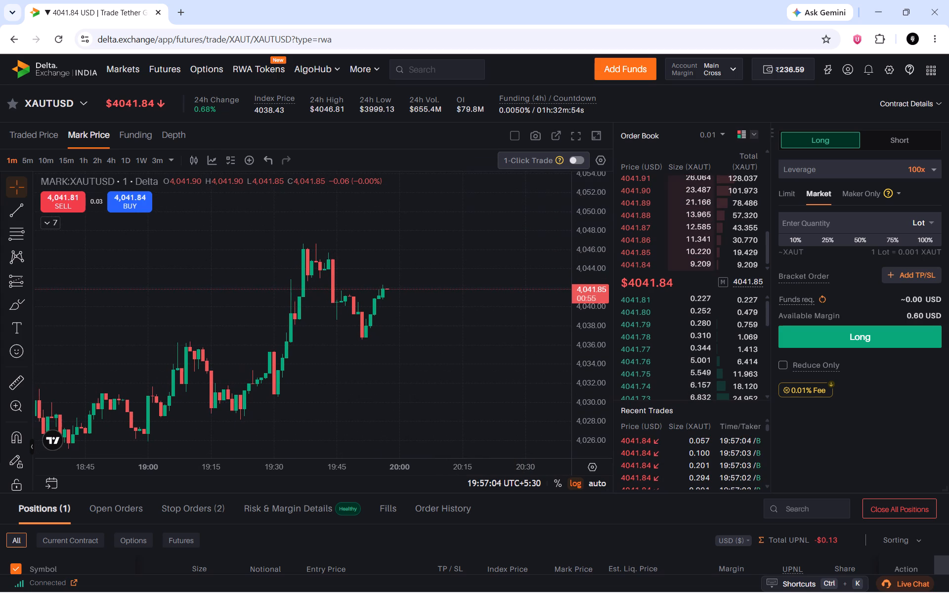
Set the order leverage for XAUTUSD to 25x.
left_click(905, 167)
left_click(839, 213)
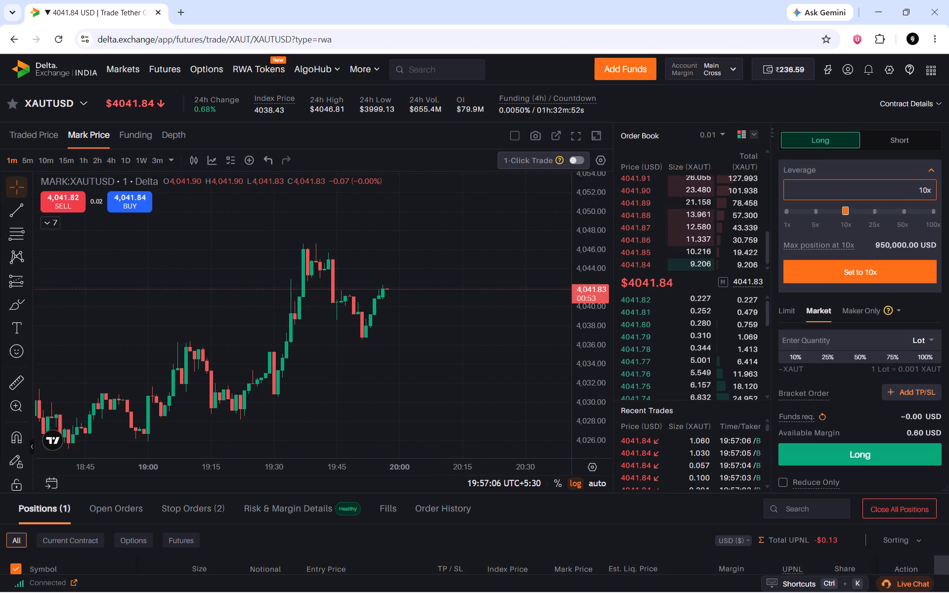
left_click(868, 210)
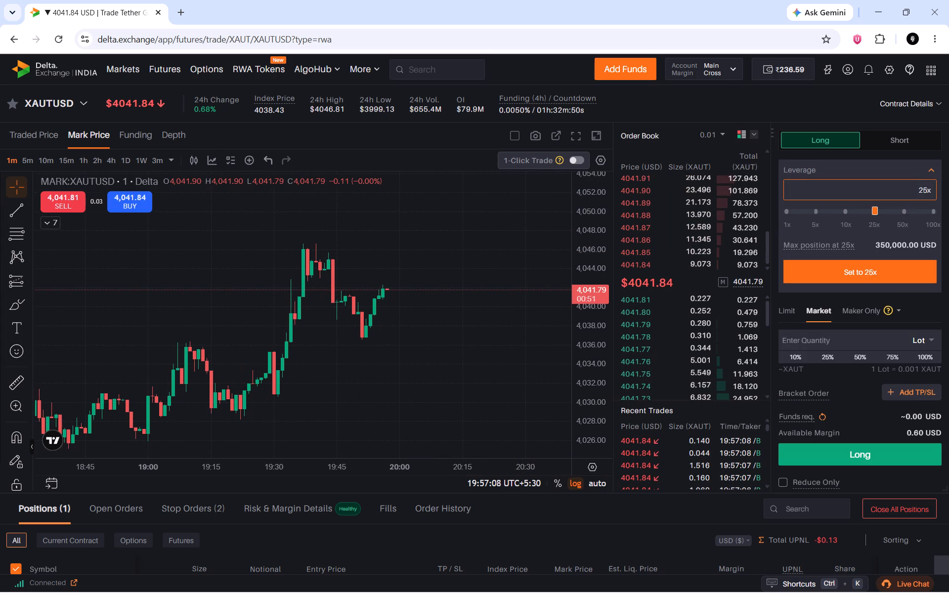
left_click(883, 273)
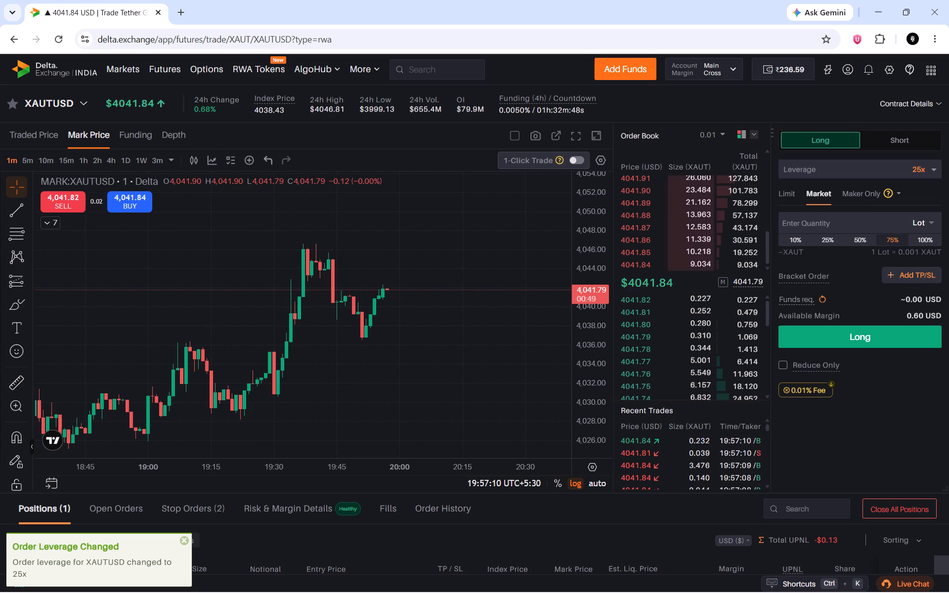
Set the order quantity to 75% (2 lots) and place a market long order on XAUTUSD.
left_click(892, 237)
left_click(921, 239)
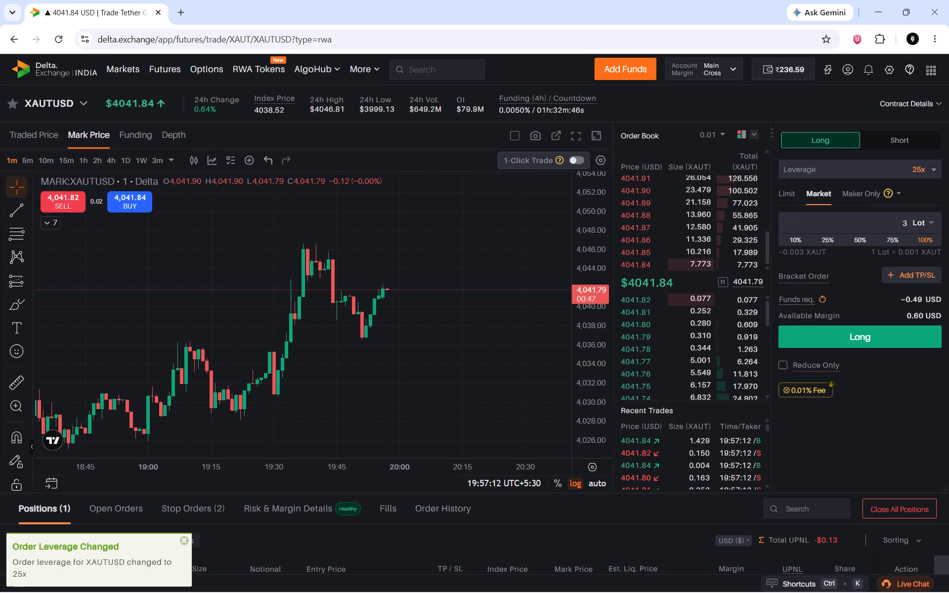
left_click(889, 245)
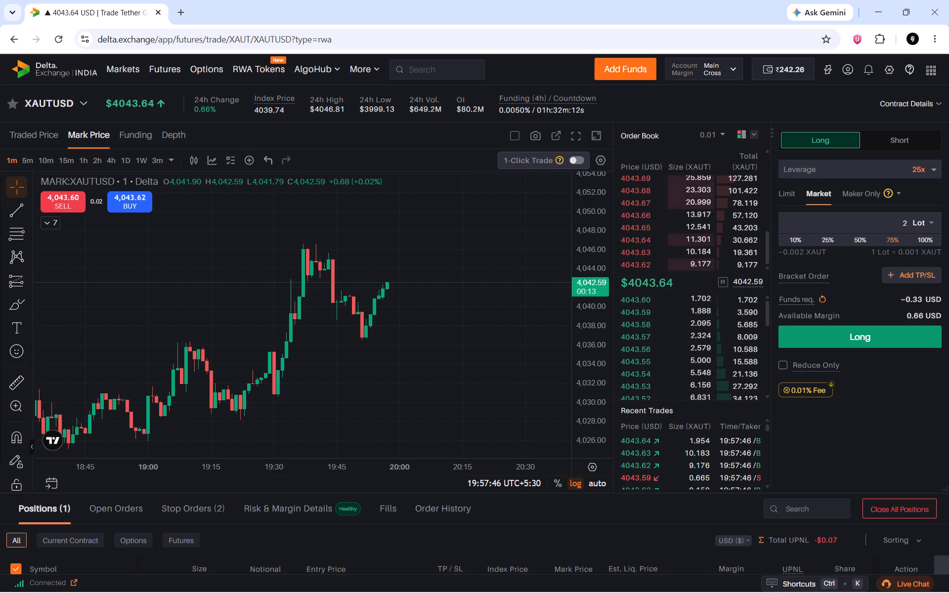
left_click(863, 339)
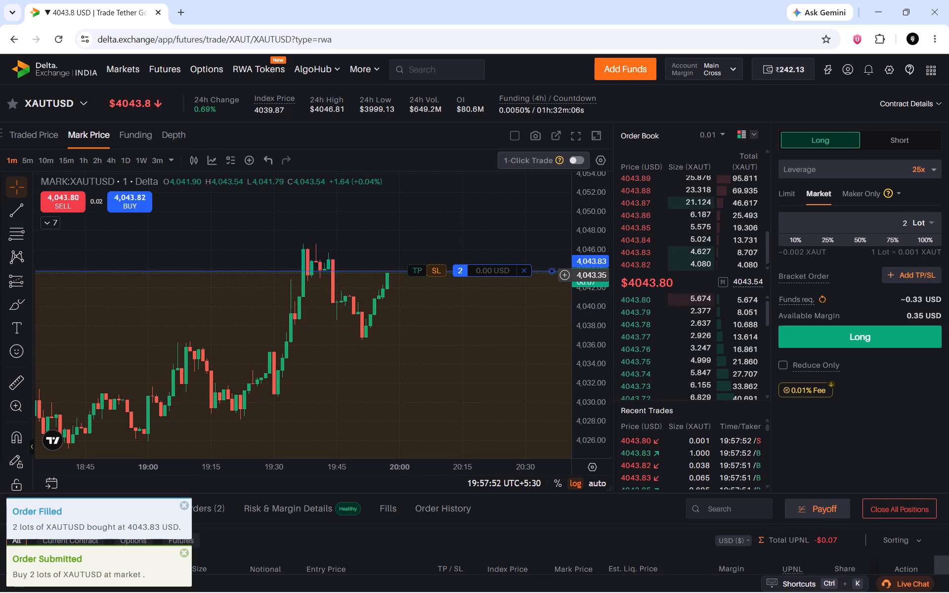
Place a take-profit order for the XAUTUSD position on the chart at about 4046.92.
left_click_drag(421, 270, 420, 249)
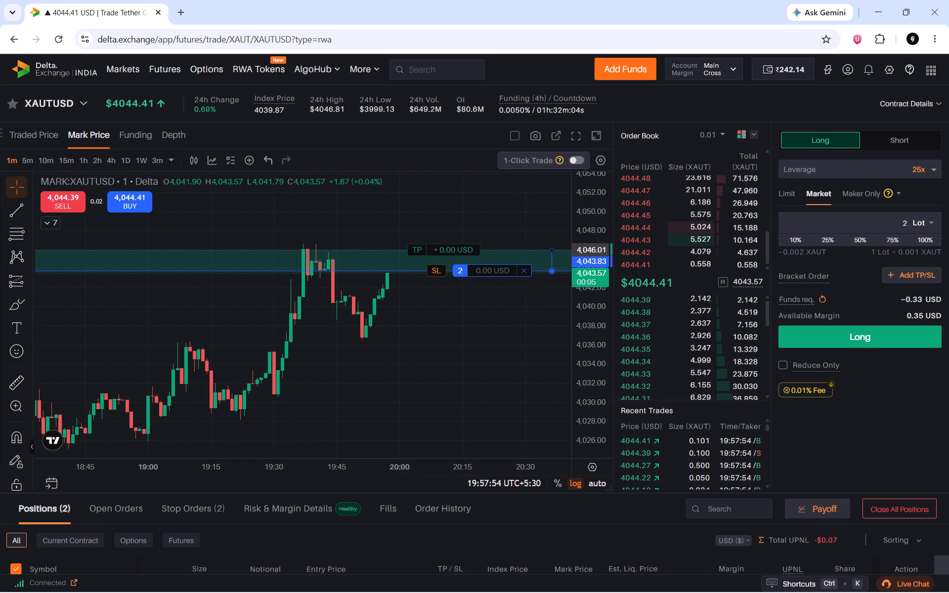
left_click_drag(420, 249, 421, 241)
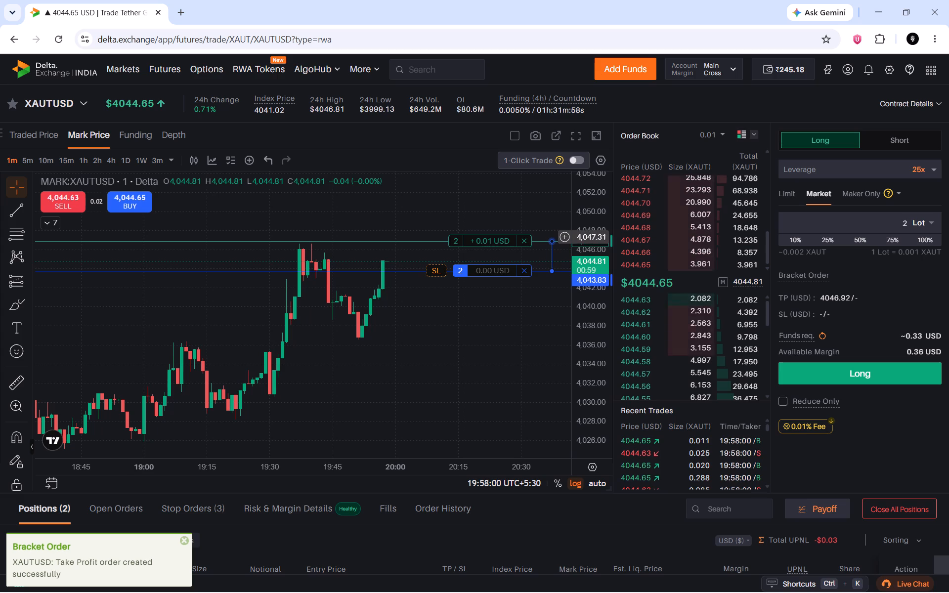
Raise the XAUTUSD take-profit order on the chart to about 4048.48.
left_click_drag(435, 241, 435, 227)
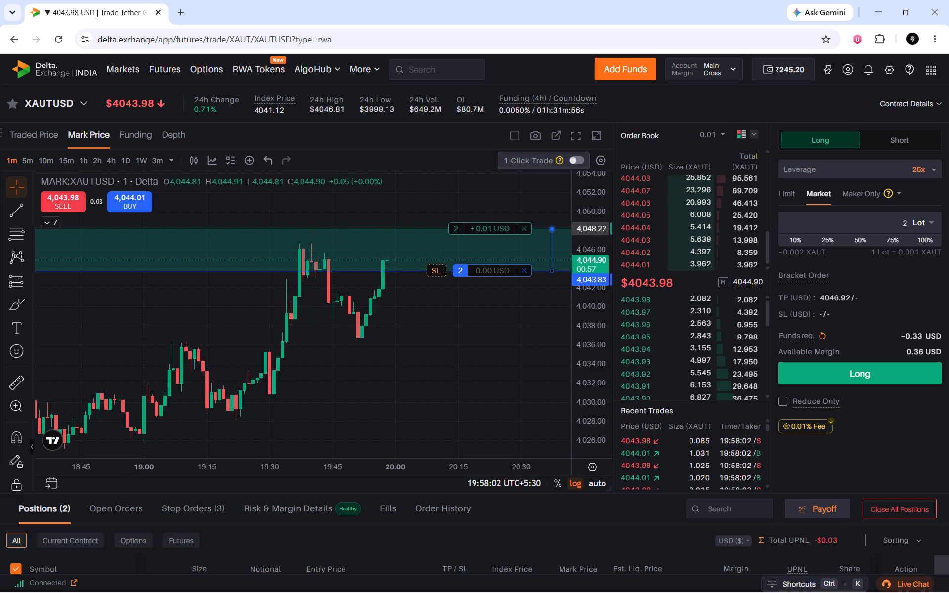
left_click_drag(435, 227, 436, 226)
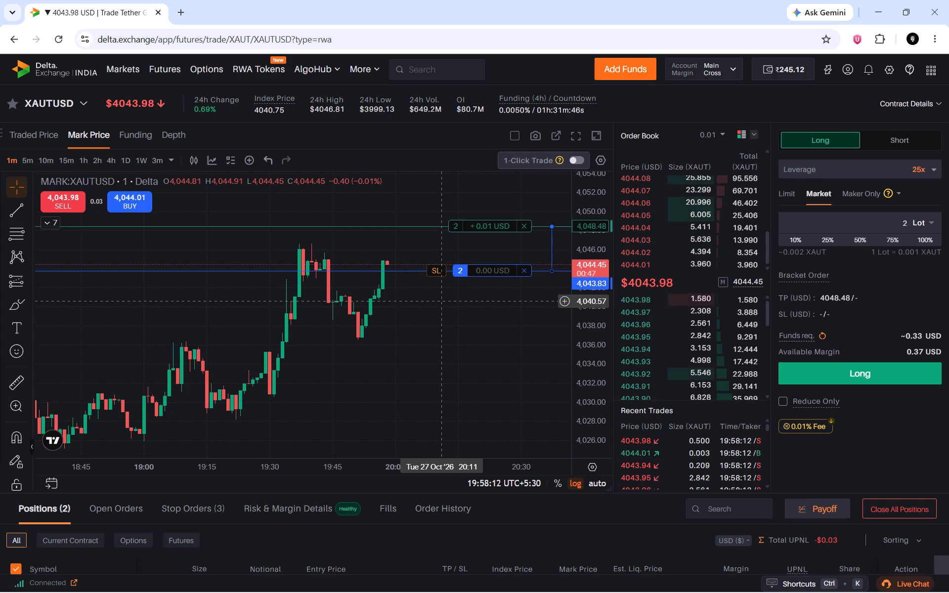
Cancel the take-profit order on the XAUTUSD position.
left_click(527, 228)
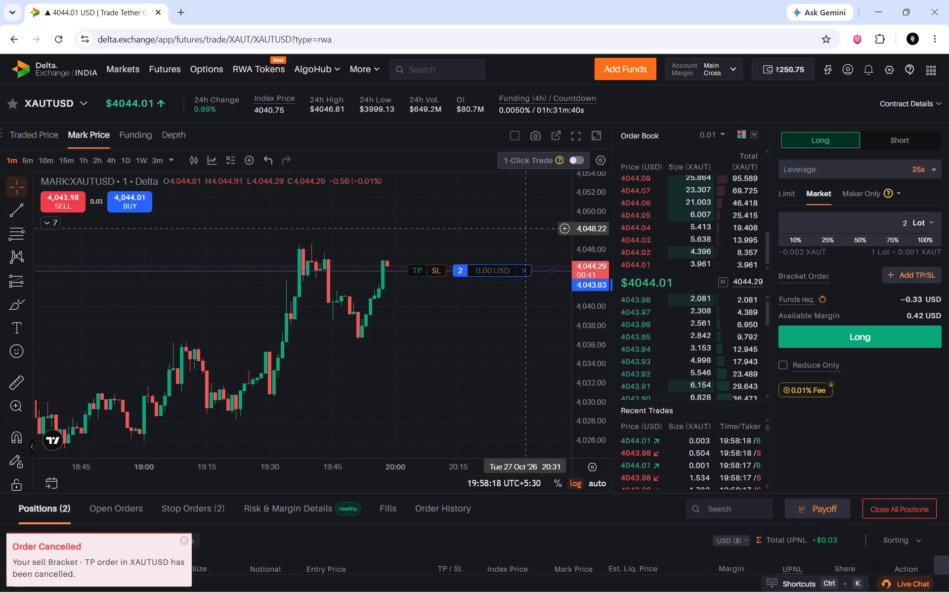
Close the 2-lot XAUTUSD long position at market from the chart.
left_click(527, 273)
left_click(431, 198)
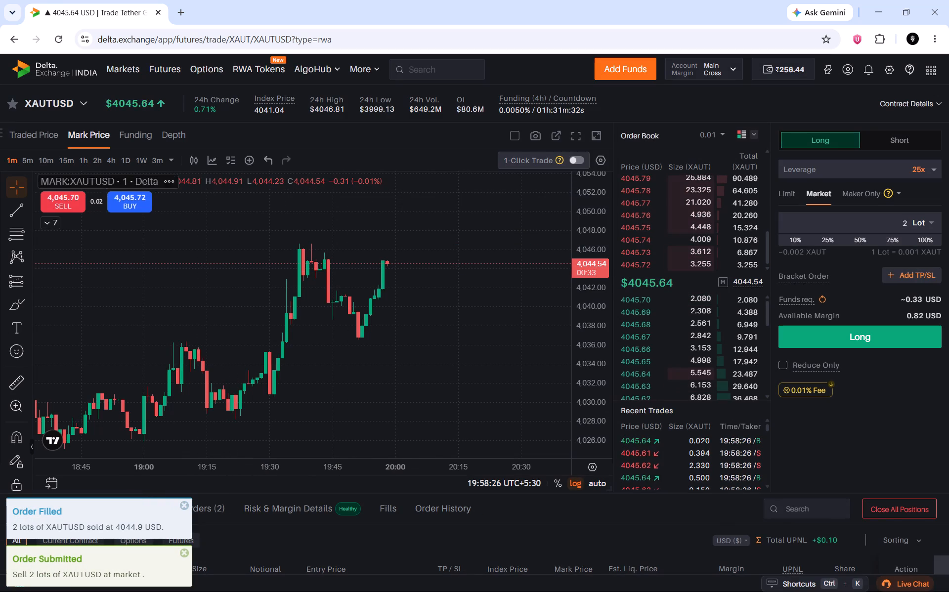
View the XAUTUSD chart by traded price.
left_click(33, 138)
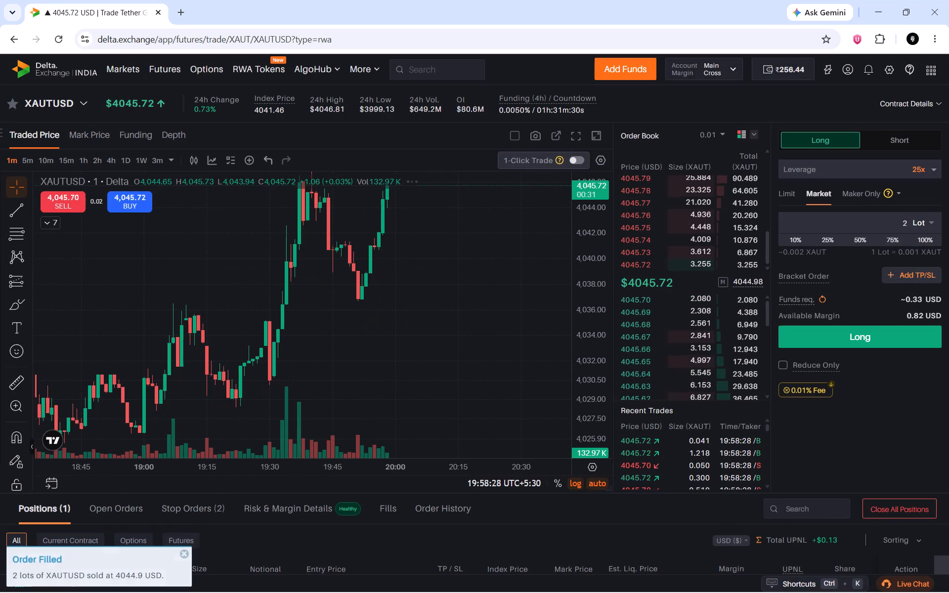
Open the ZORAUSD contract from the watchlist in the contract selector.
left_click(33, 105)
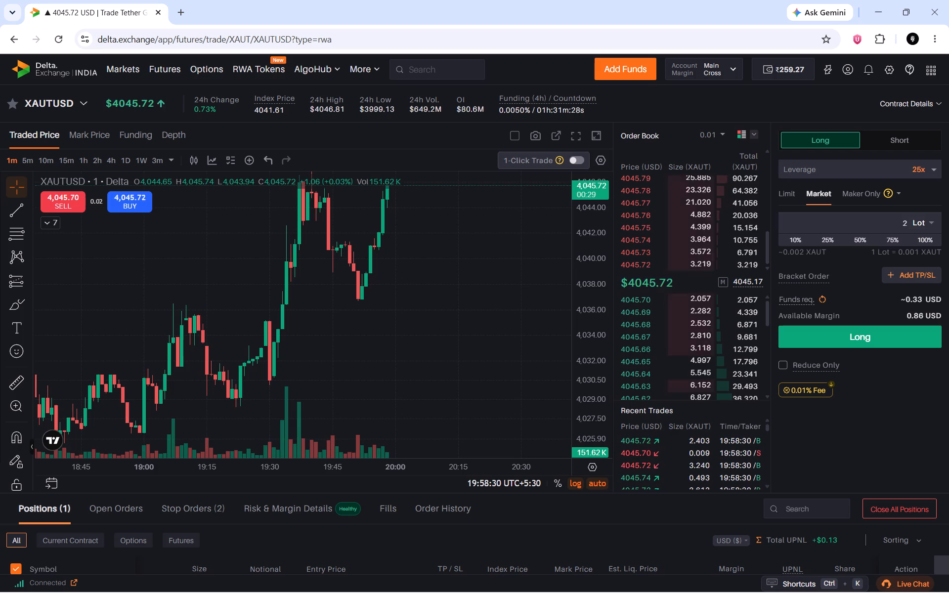
left_click(45, 148)
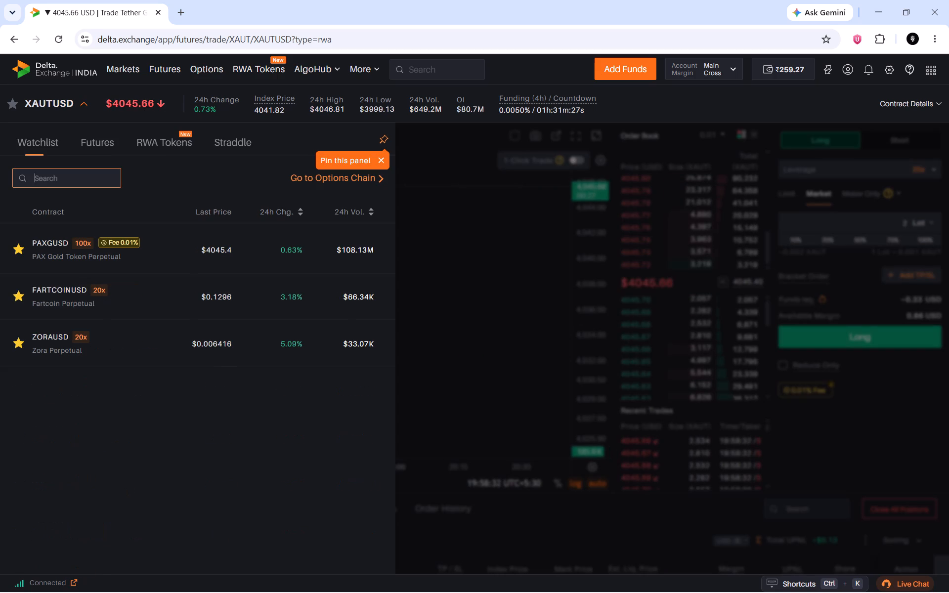
left_click(47, 353)
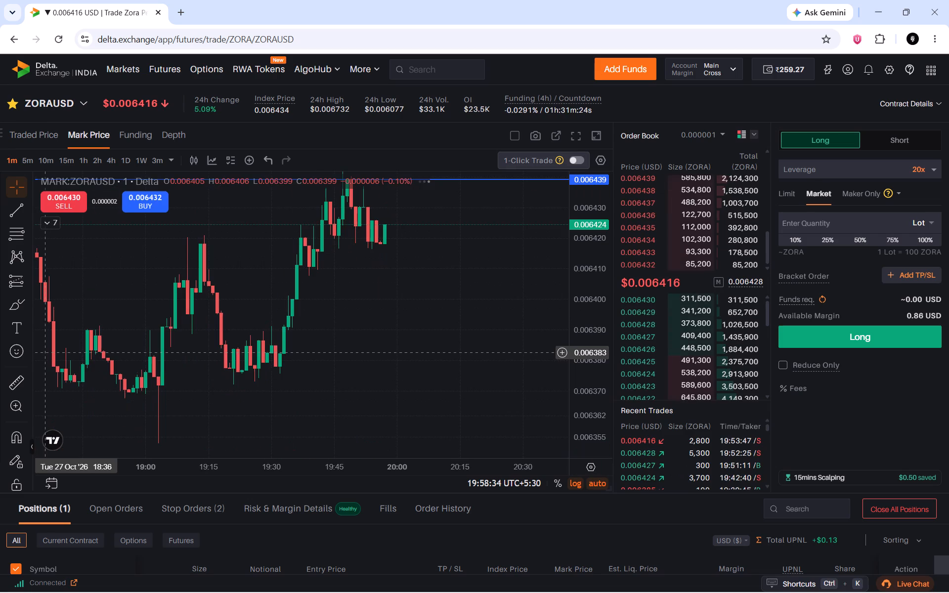
Examine the ZORAUSD 1-minute mark price chart over the past several hours, around the marked horizontal price line.
scroll(600, 255, "up", 4)
scroll(600, 254, "down", 7)
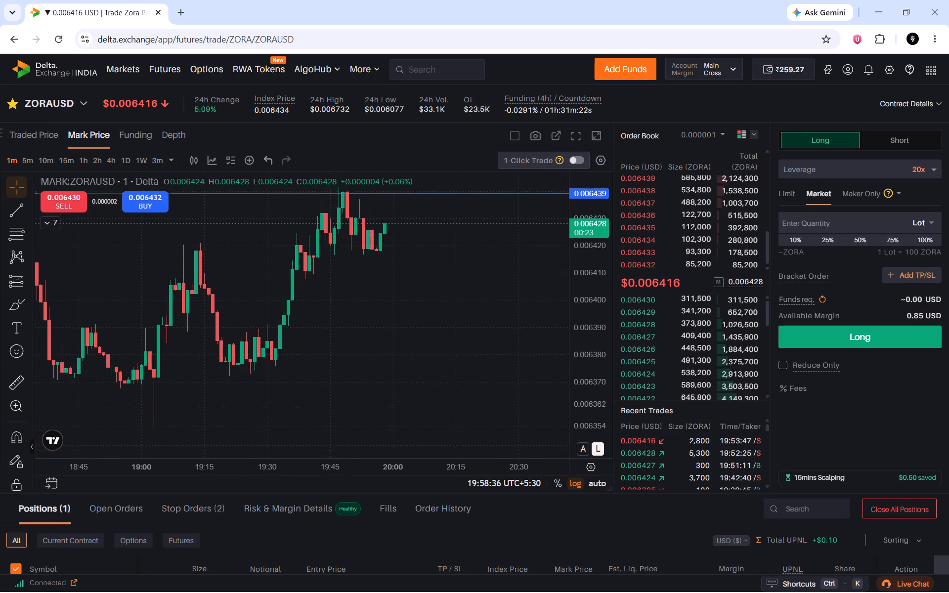
scroll(599, 253, "down", 6)
scroll(521, 279, "down", 10)
scroll(572, 264, "down", 2)
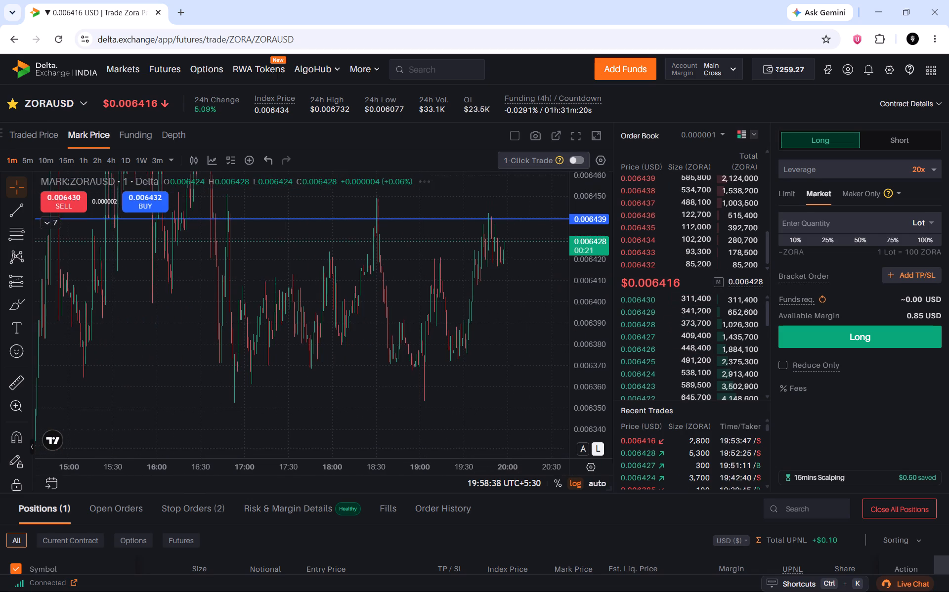
scroll(572, 264, "down", 10)
scroll(506, 318, "up", 6)
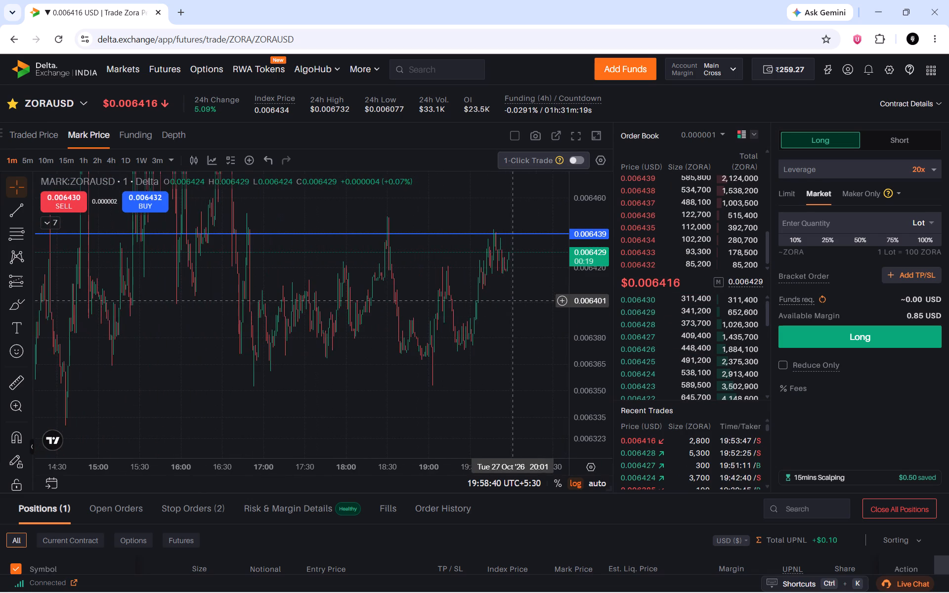
left_click_drag(513, 301, 434, 410)
scroll(549, 293, "down", 3)
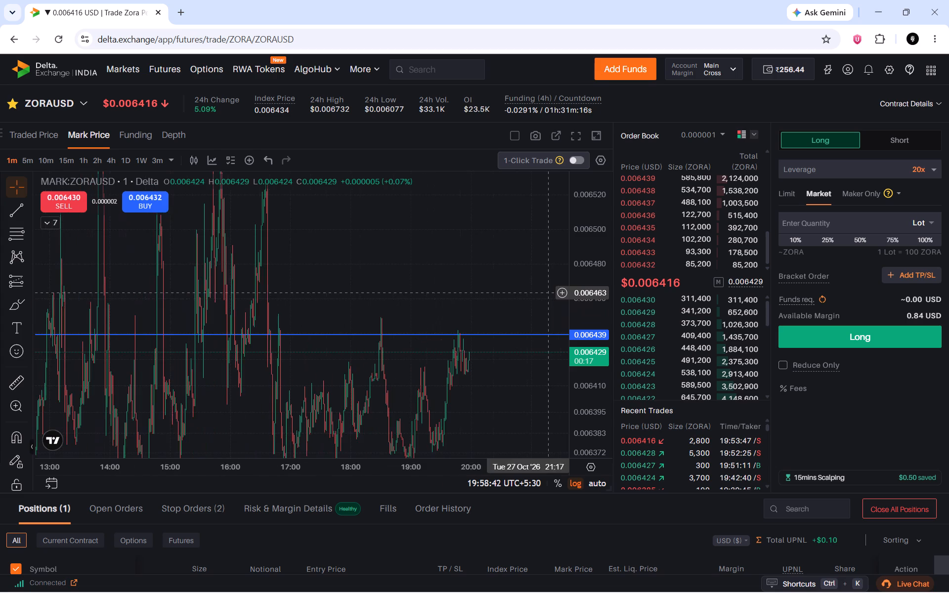
Examine the ZORAUSD mark price chart at the 15-minute interval, across the descending channel and the marked horizontal price levels.
left_click(68, 161)
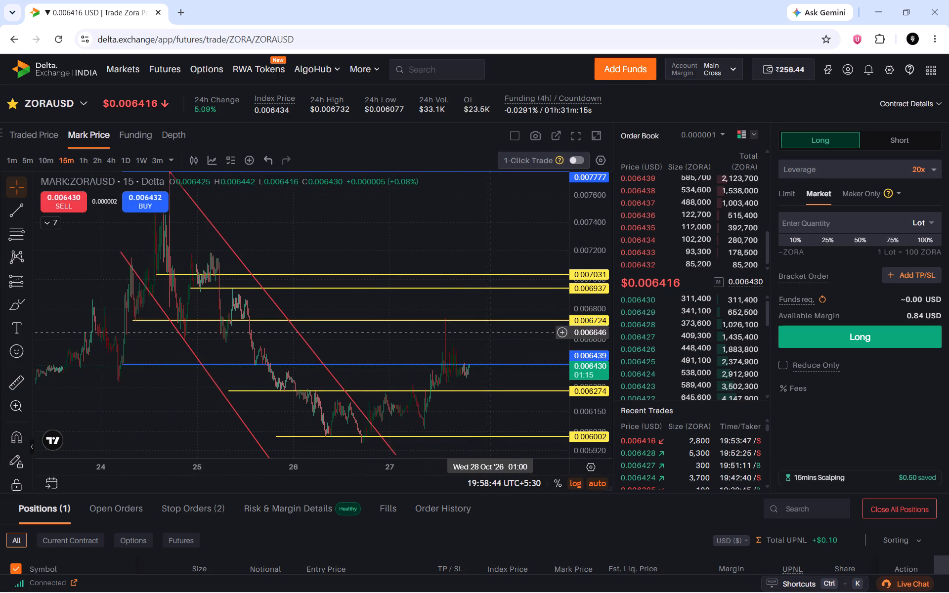
left_click_drag(494, 340, 459, 328)
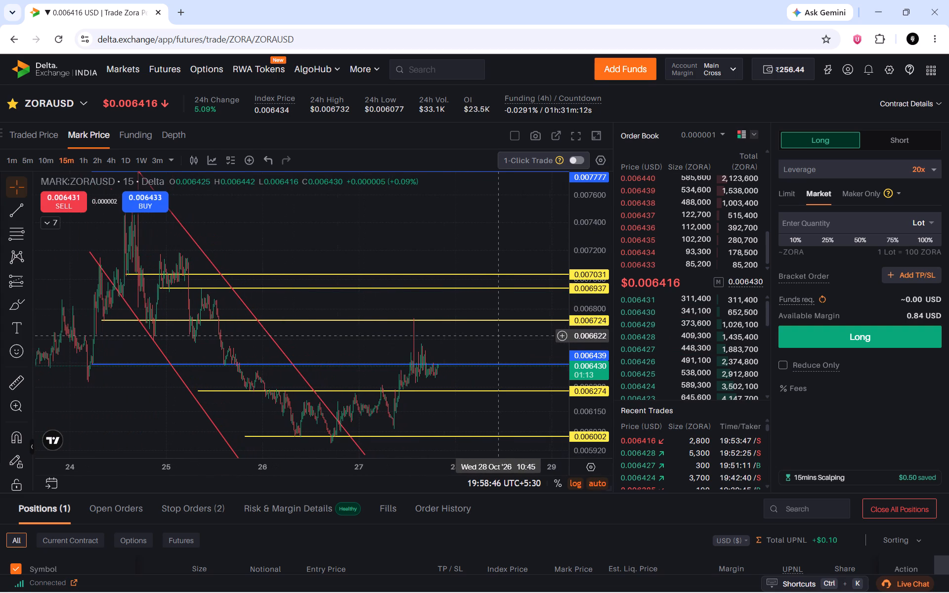
scroll(498, 336, "up", 6)
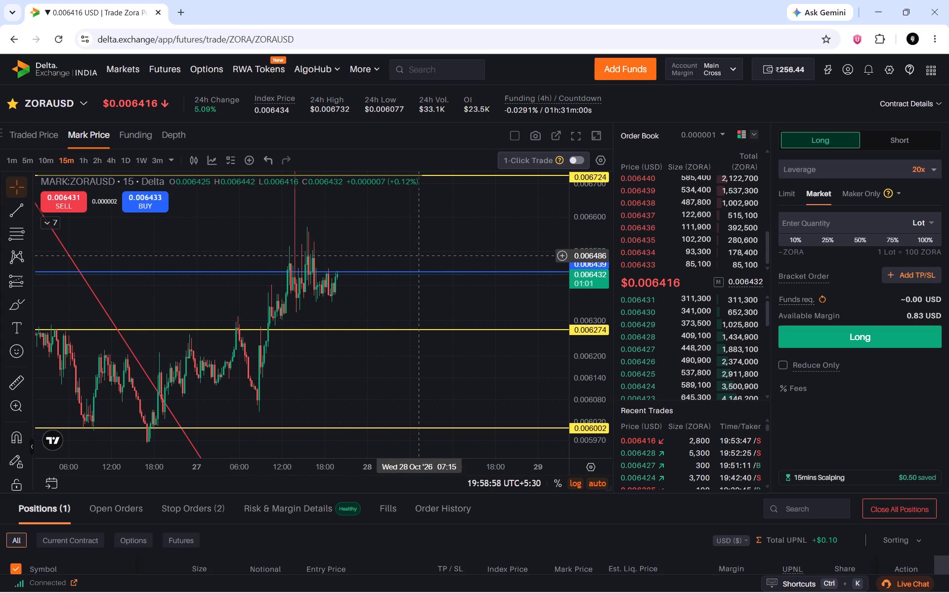
scroll(579, 198, "up", 1)
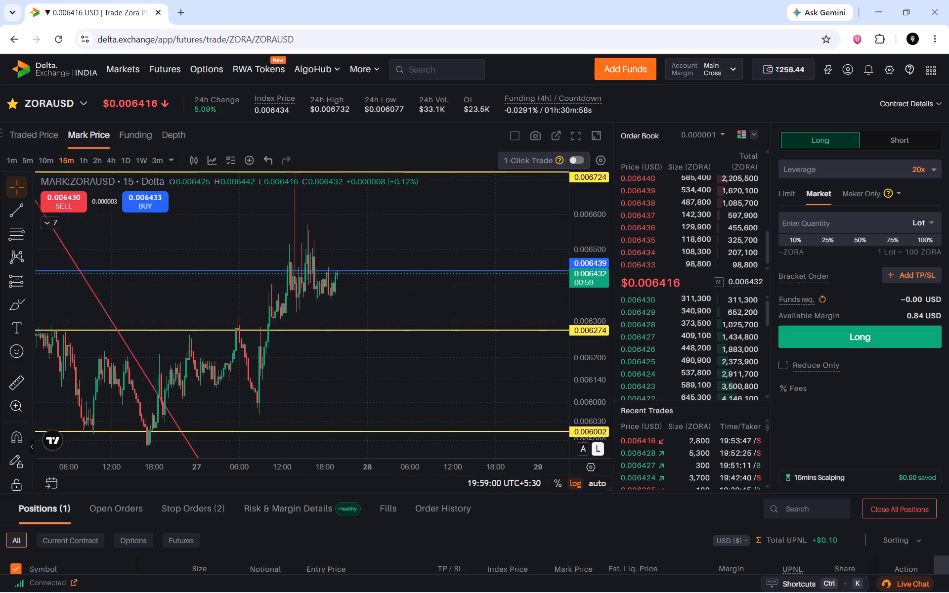
scroll(579, 198, "up", 1)
scroll(579, 198, "down", 5)
scroll(579, 199, "up", 1)
scroll(579, 200, "down", 17)
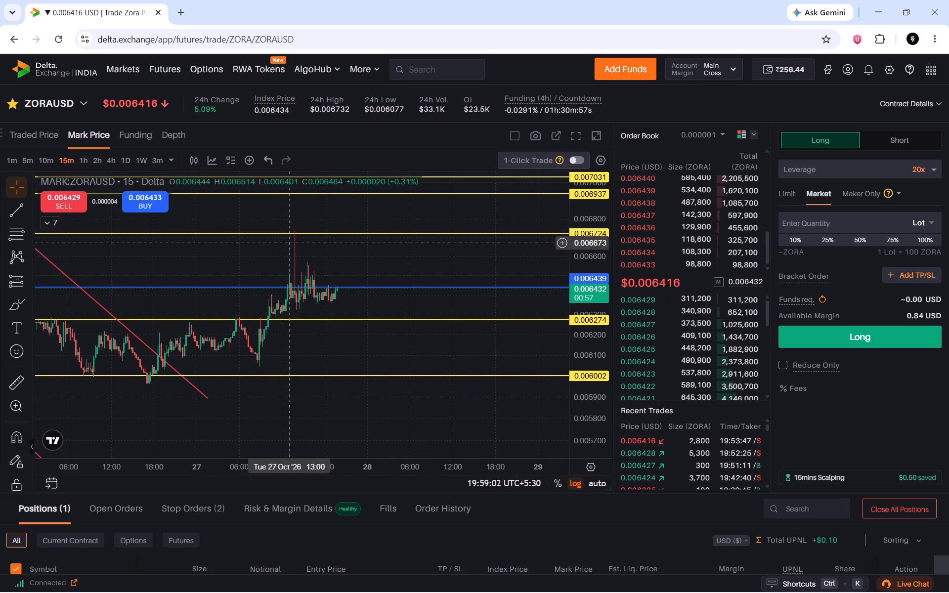
left_click_drag(172, 254, 455, 370)
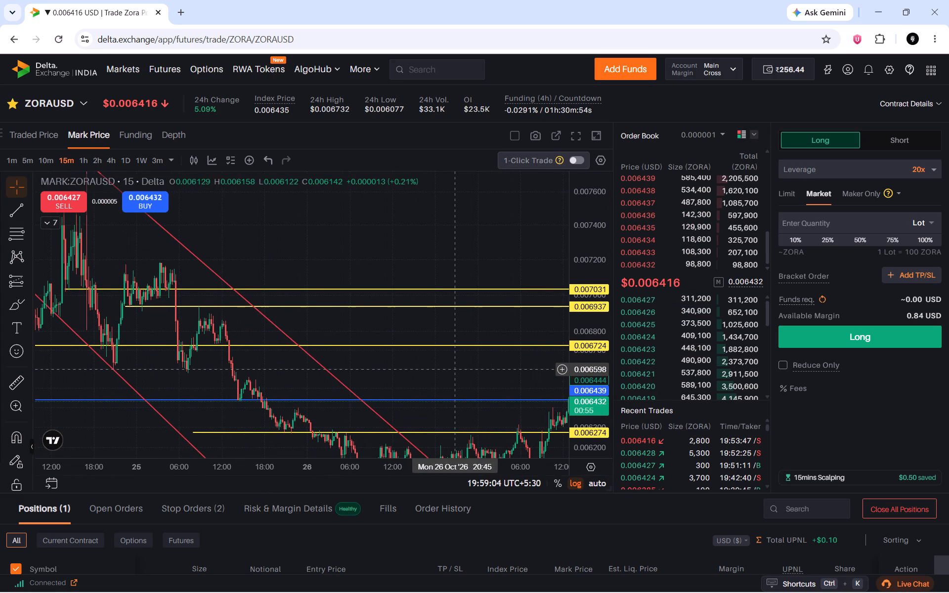
left_click_drag(455, 370, 373, 343)
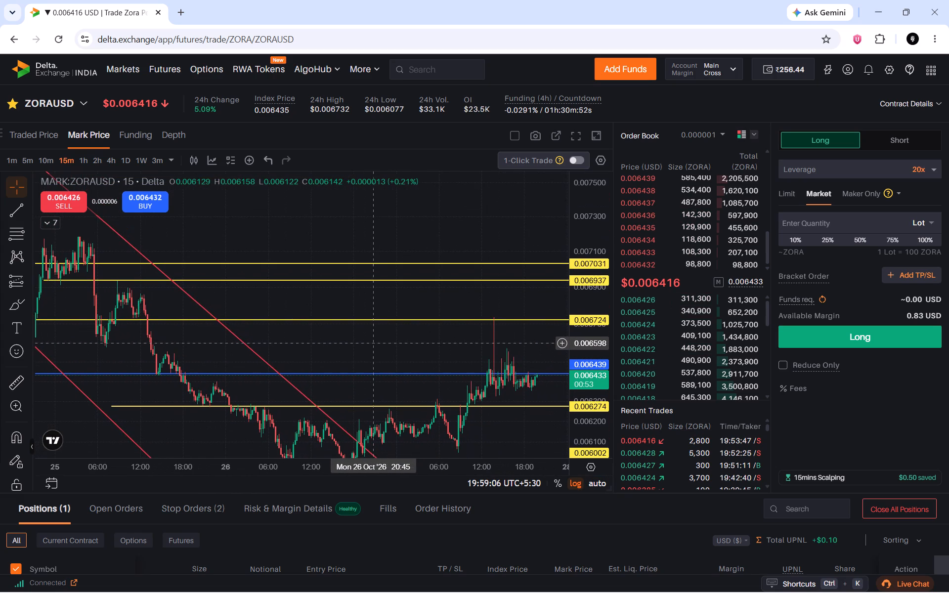
left_click_drag(373, 343, 296, 302)
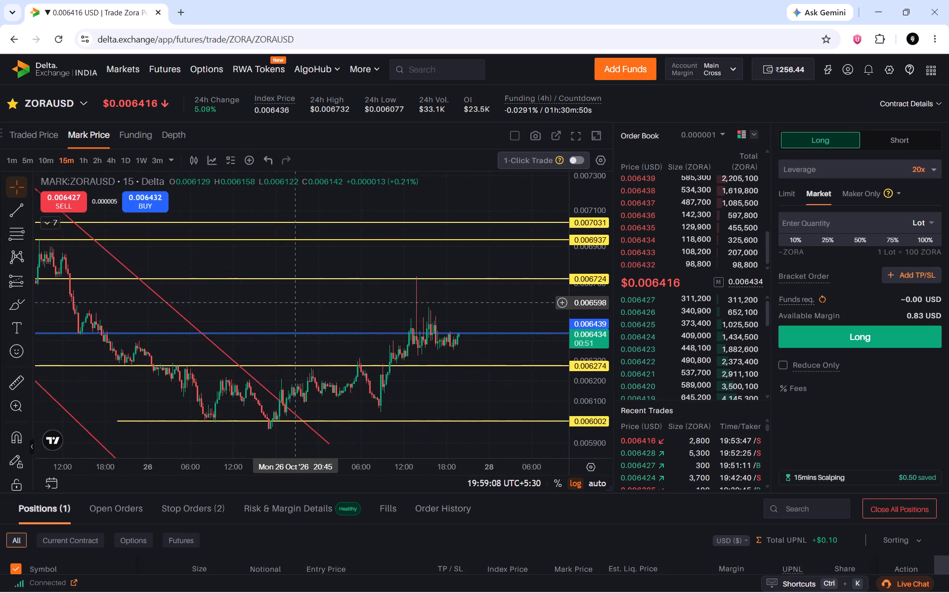
left_click_drag(296, 302, 279, 295)
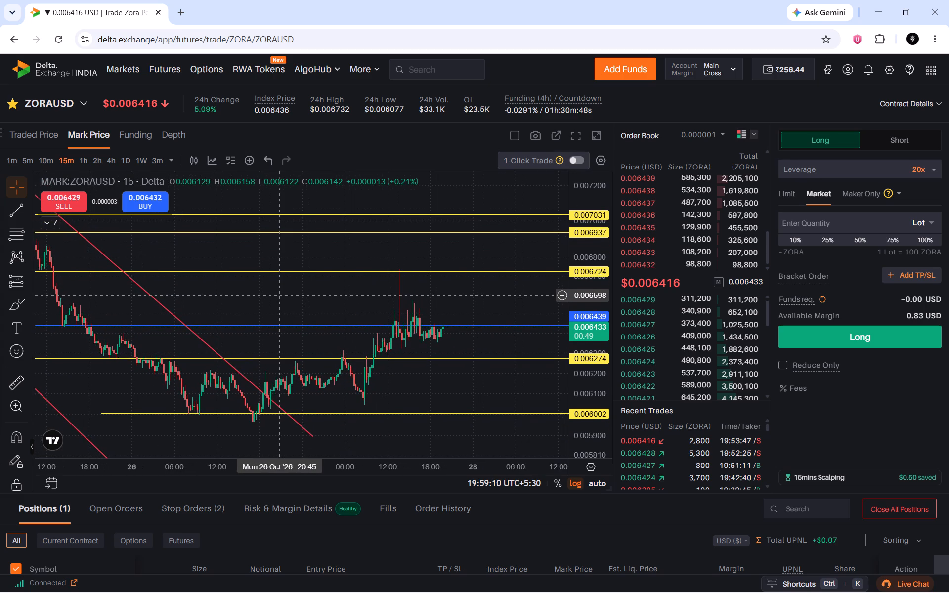
left_click_drag(279, 295, 280, 290)
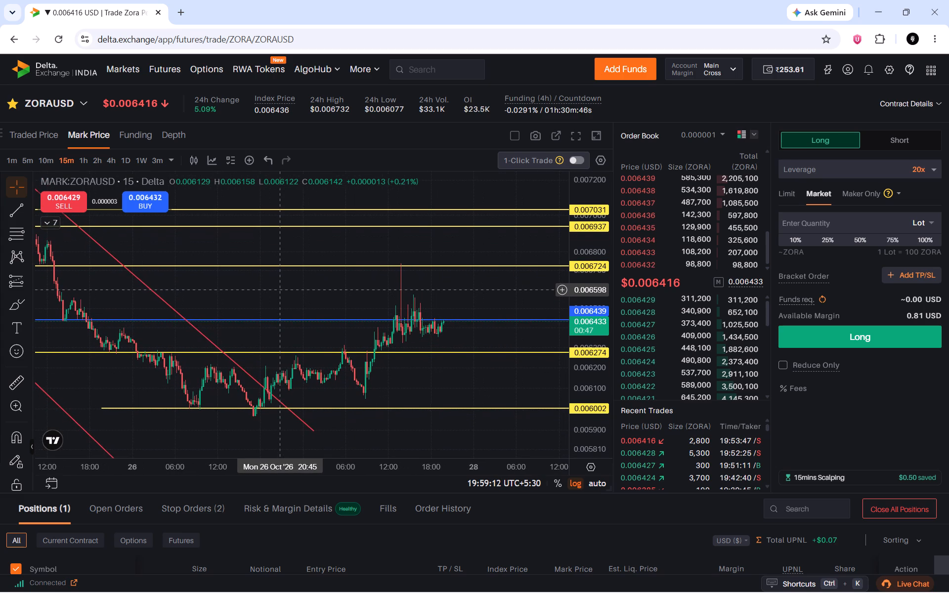
left_click_drag(280, 290, 280, 289)
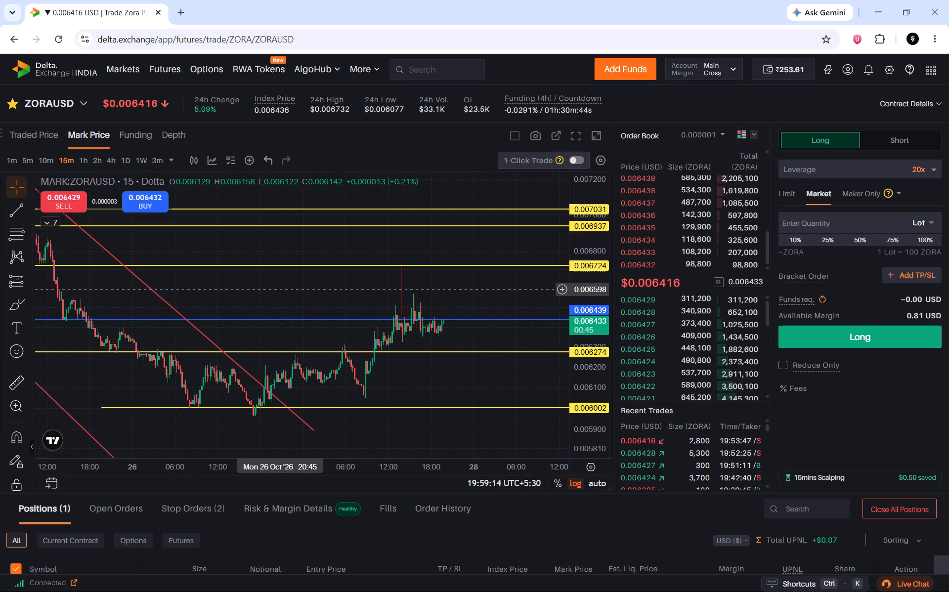
Examine the most recent 15-minute ZORAUSD candles closely around the 0.006439 horizontal line.
scroll(280, 289, "up", 9)
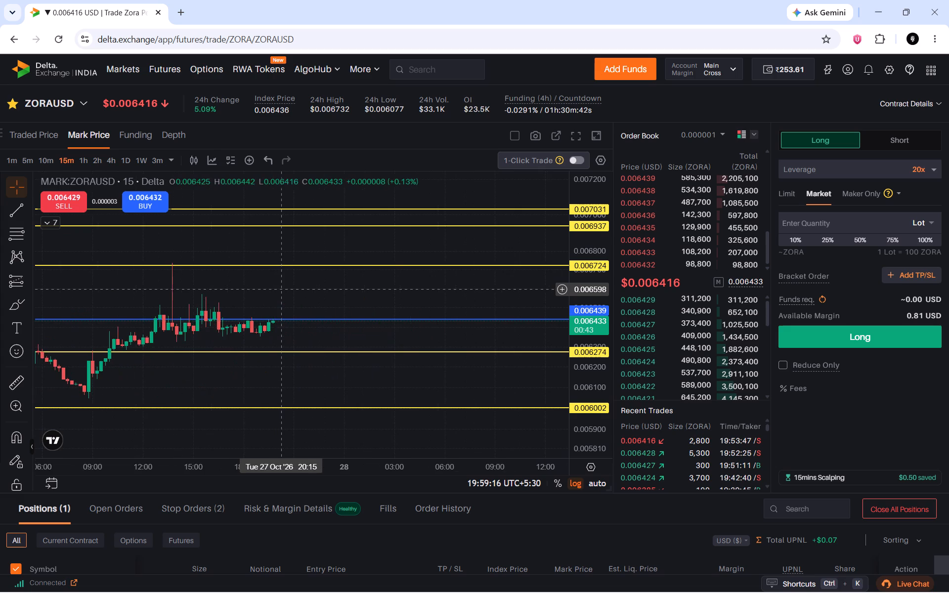
left_click_drag(266, 286, 356, 294)
scroll(358, 295, "up", 5)
left_click_drag(255, 279, 369, 279)
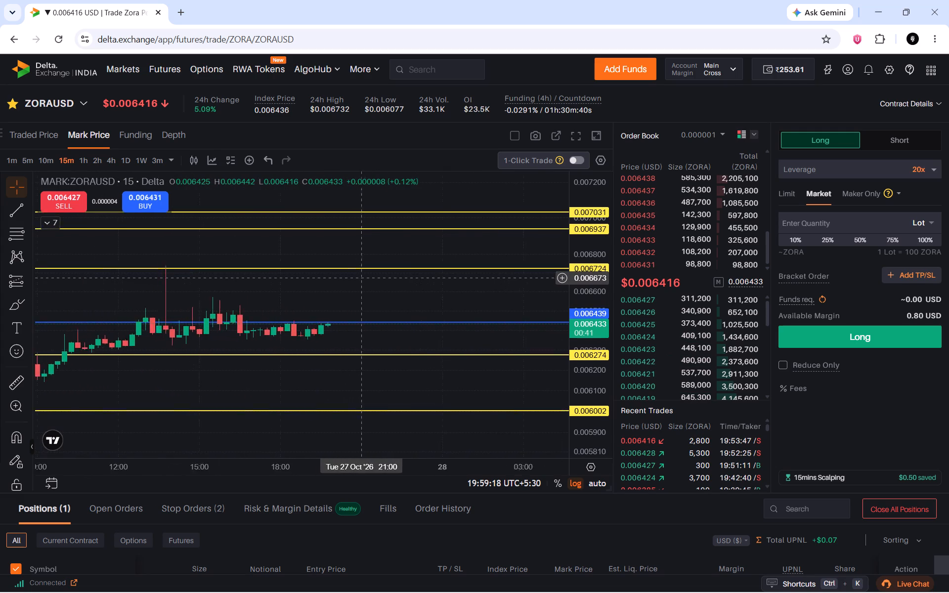
left_click_drag(369, 279, 508, 296)
scroll(575, 267, "up", 8)
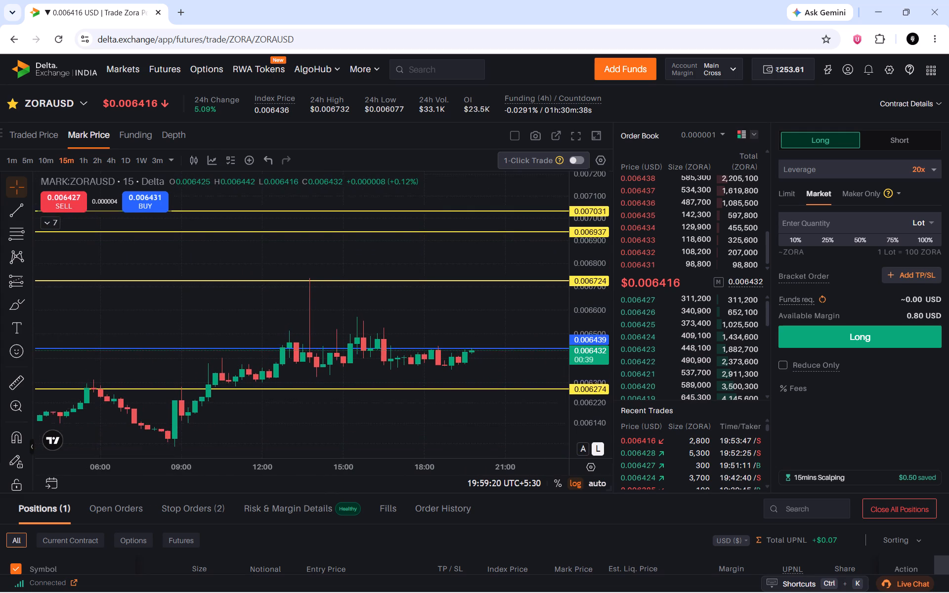
scroll(576, 267, "up", 15)
left_click_drag(532, 322, 479, 228)
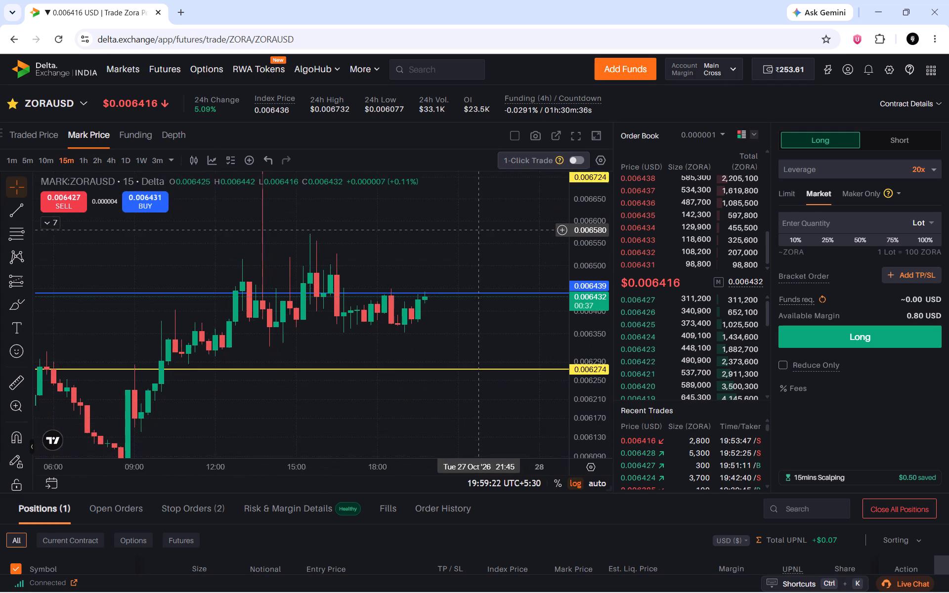
left_click_drag(479, 228, 478, 228)
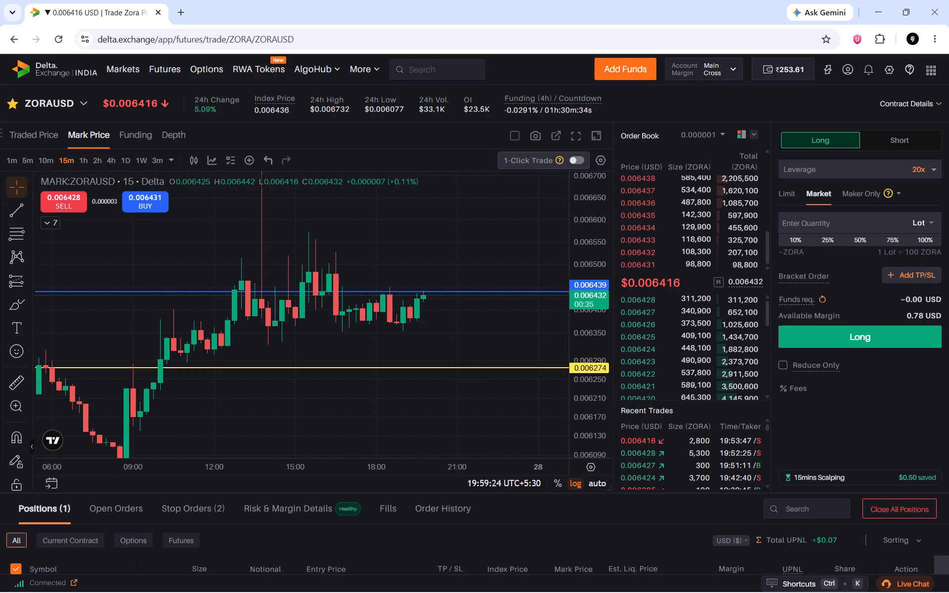
View the ZORAUSD mark price chart at the 4-hour interval.
left_click(113, 158)
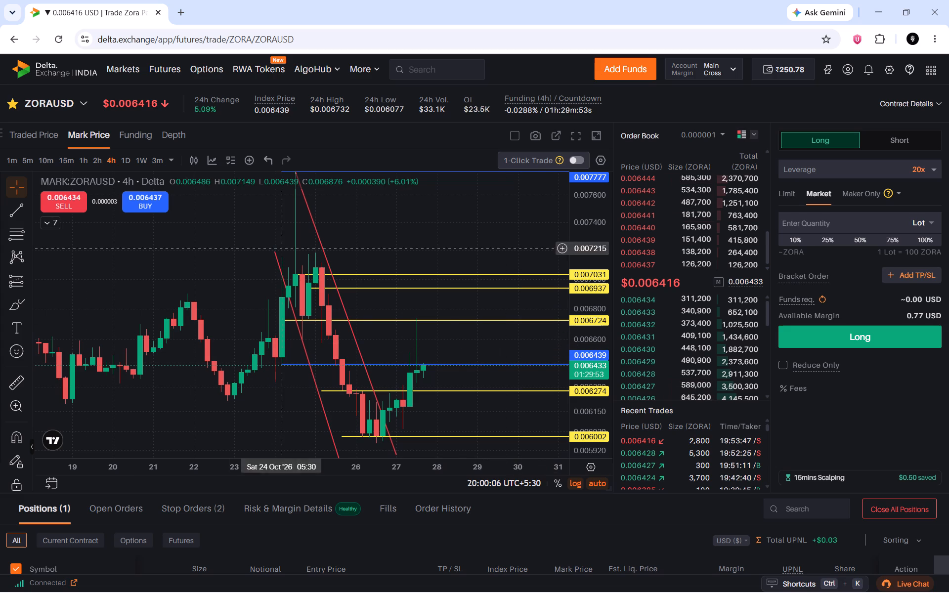
Examine the ZORAUSD mark price chart at the 1-minute interval over the past three hours.
left_click(13, 159)
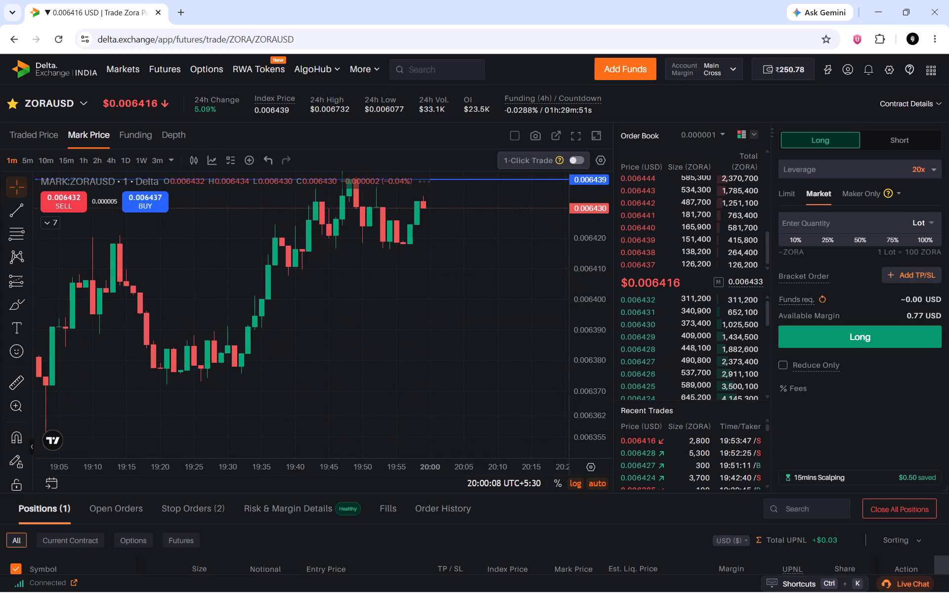
scroll(583, 282, "down", 4)
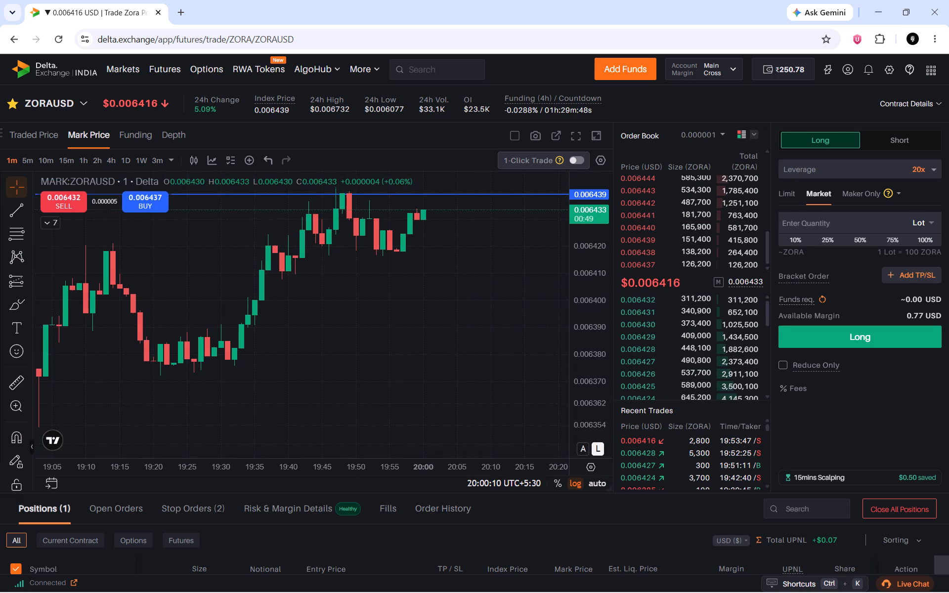
scroll(583, 282, "down", 3)
scroll(531, 315, "down", 9)
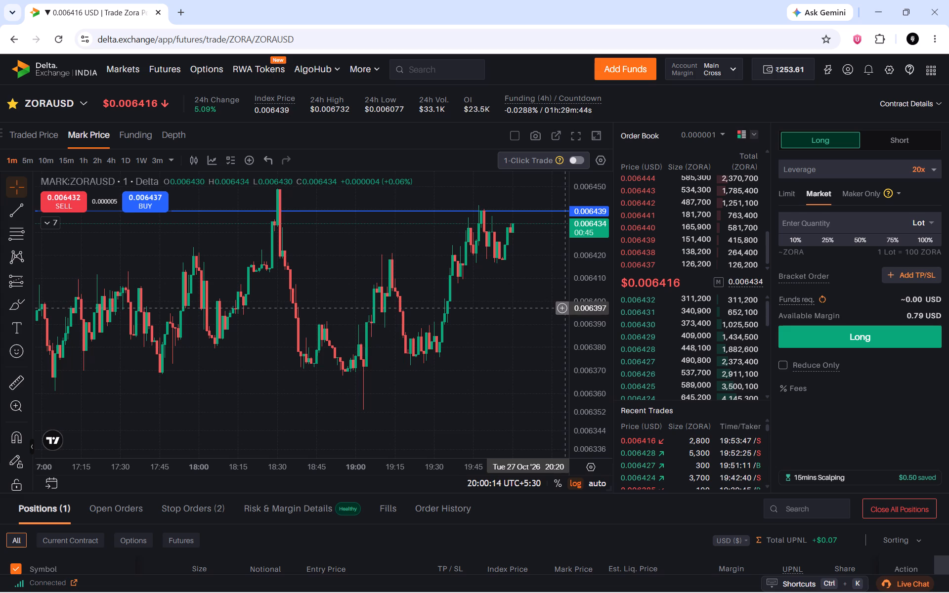
Set up a Maker Only short order for ZORAUSD with a price of 0.006439.
left_click(901, 140)
left_click(863, 192)
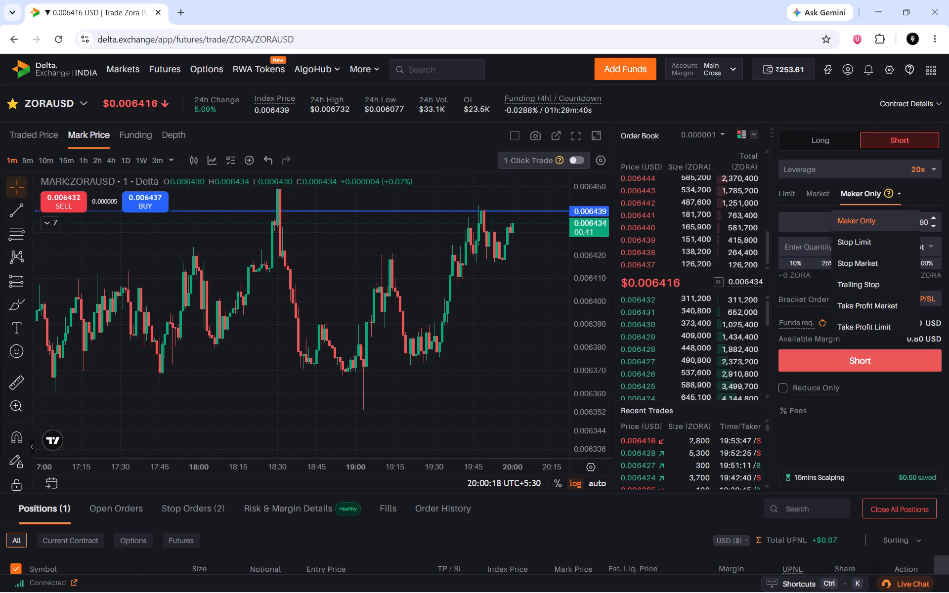
left_click(927, 199)
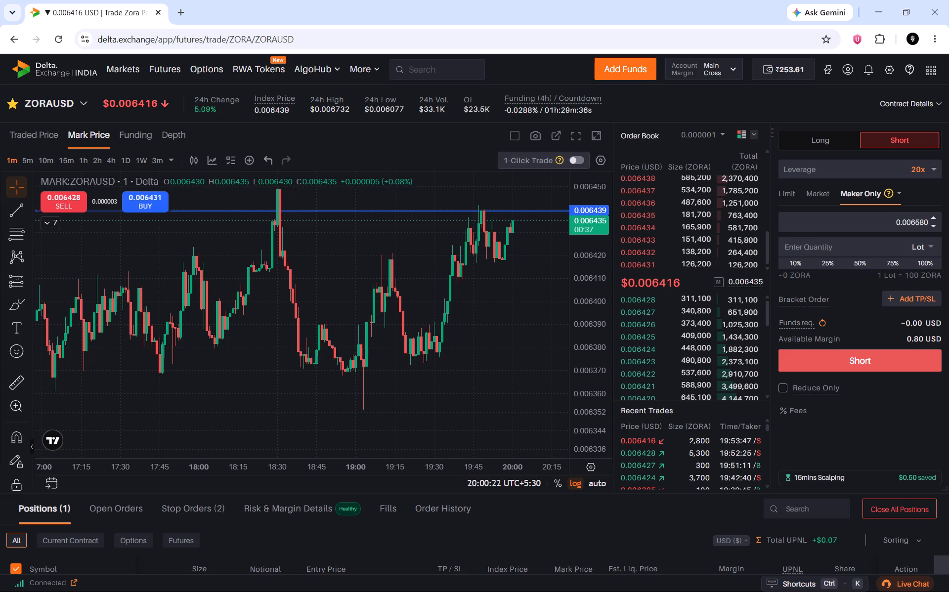
left_click(918, 223)
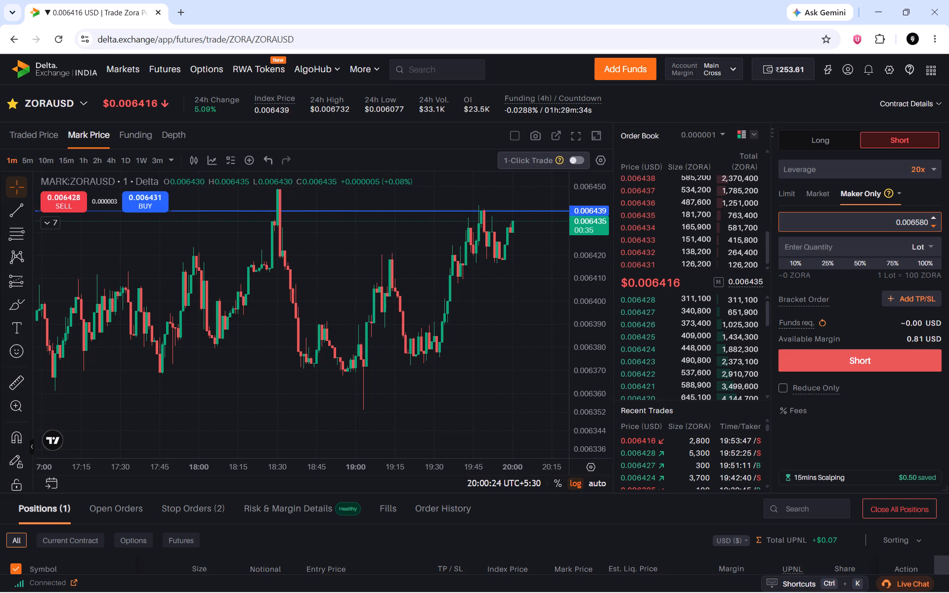
key("BackSpace")
key("4")
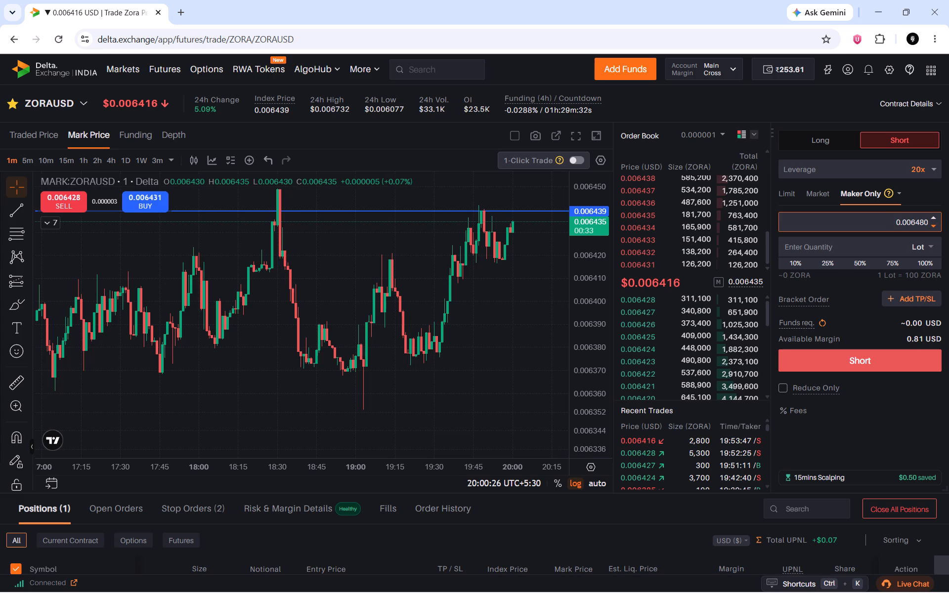
key("Right")
key("Right")
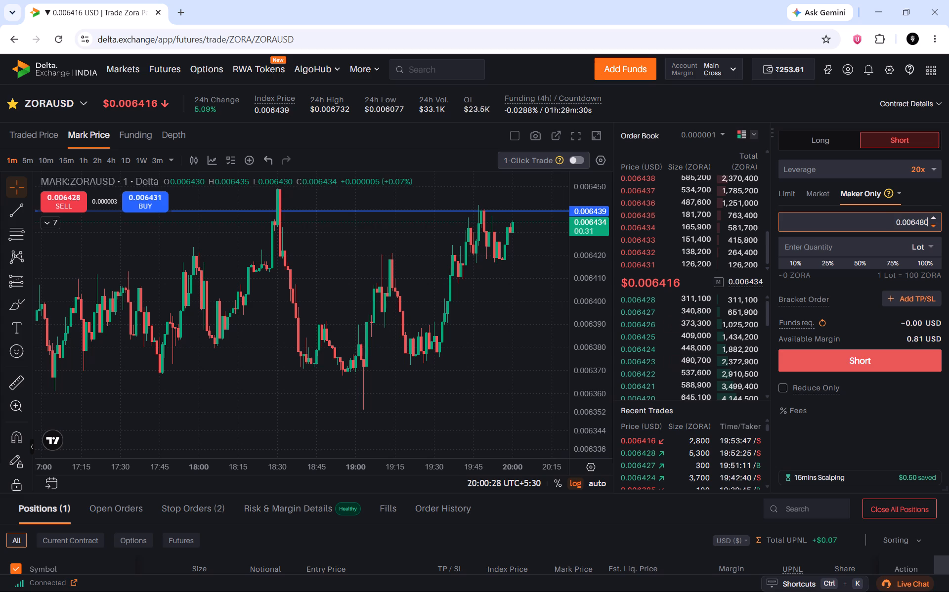
key("BackSpace")
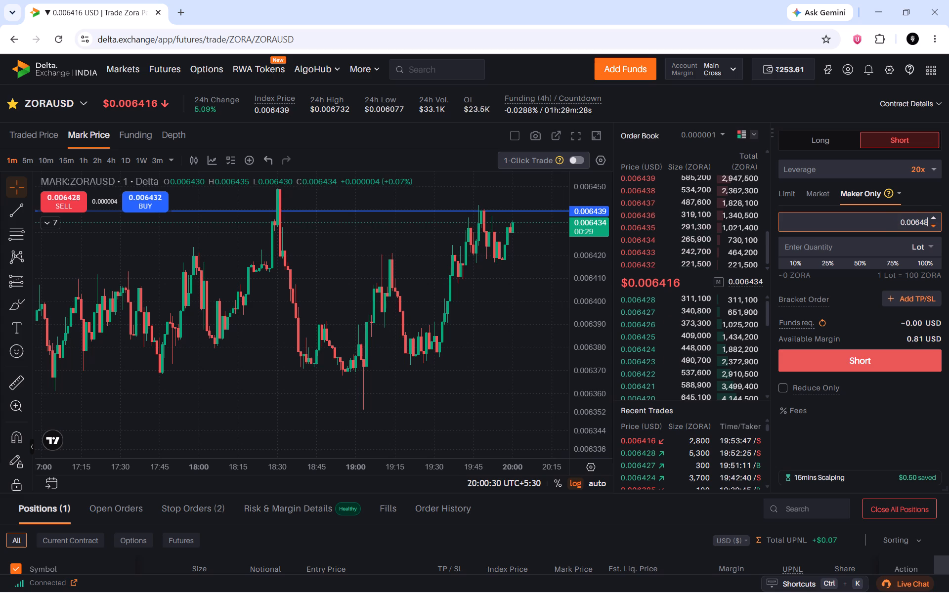
key("BackSpace")
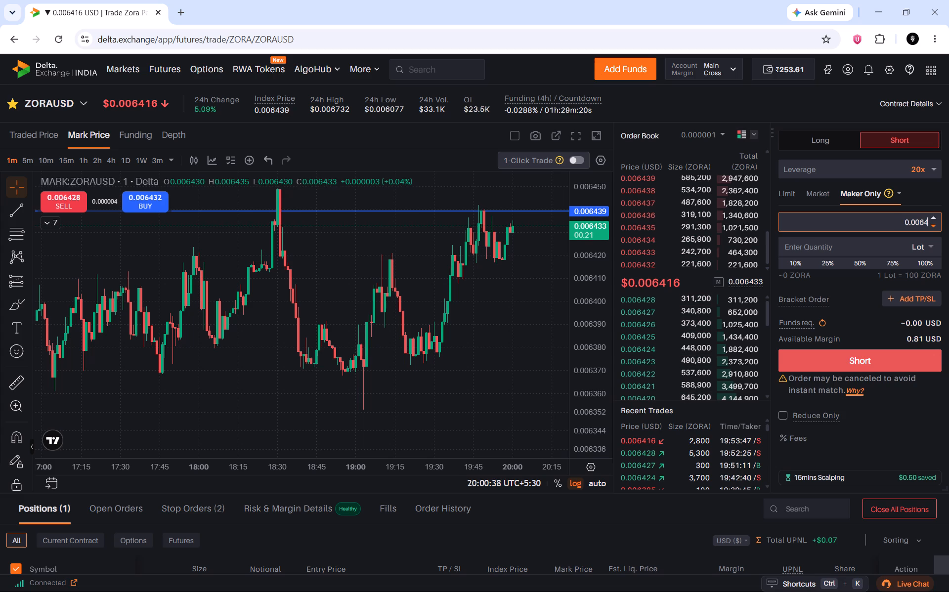
type("39")
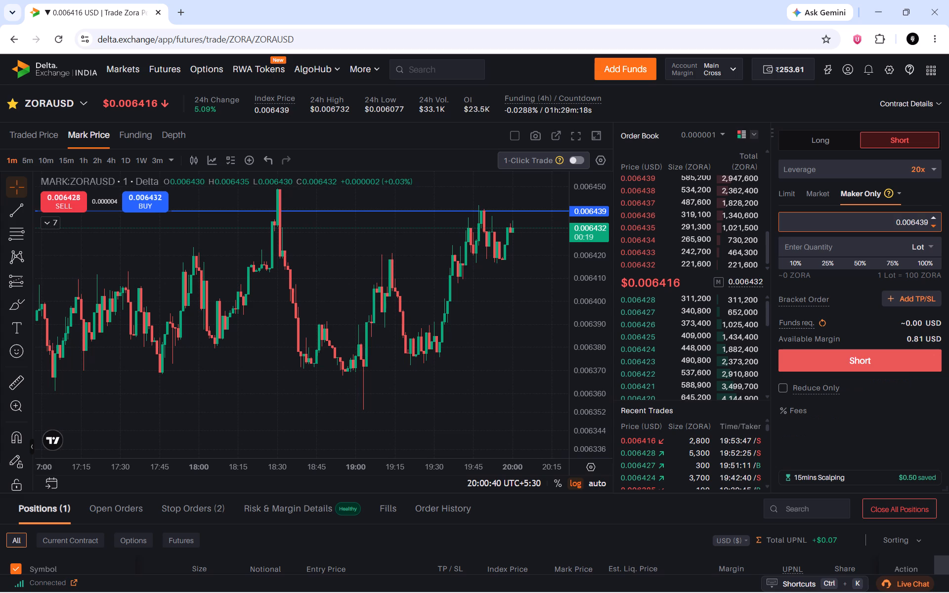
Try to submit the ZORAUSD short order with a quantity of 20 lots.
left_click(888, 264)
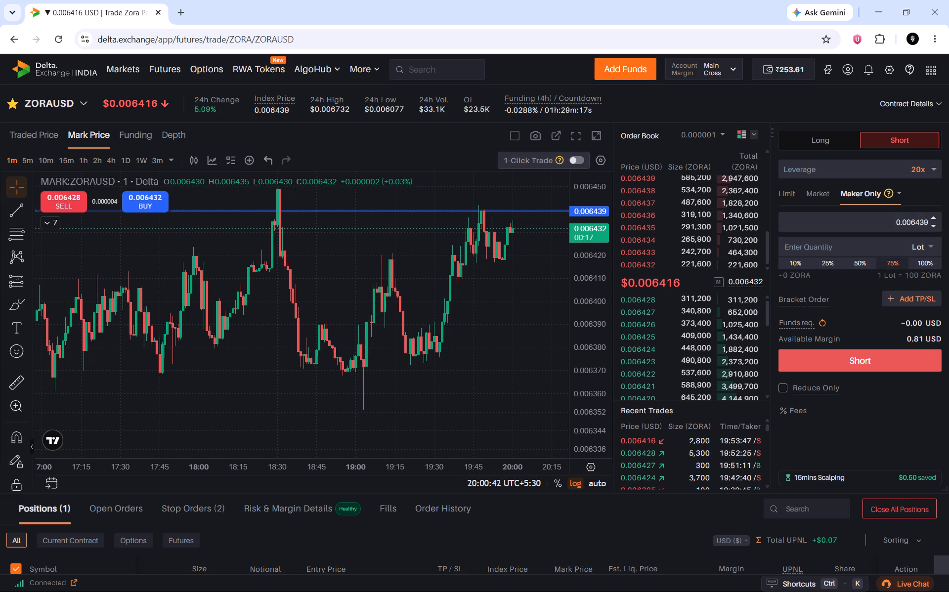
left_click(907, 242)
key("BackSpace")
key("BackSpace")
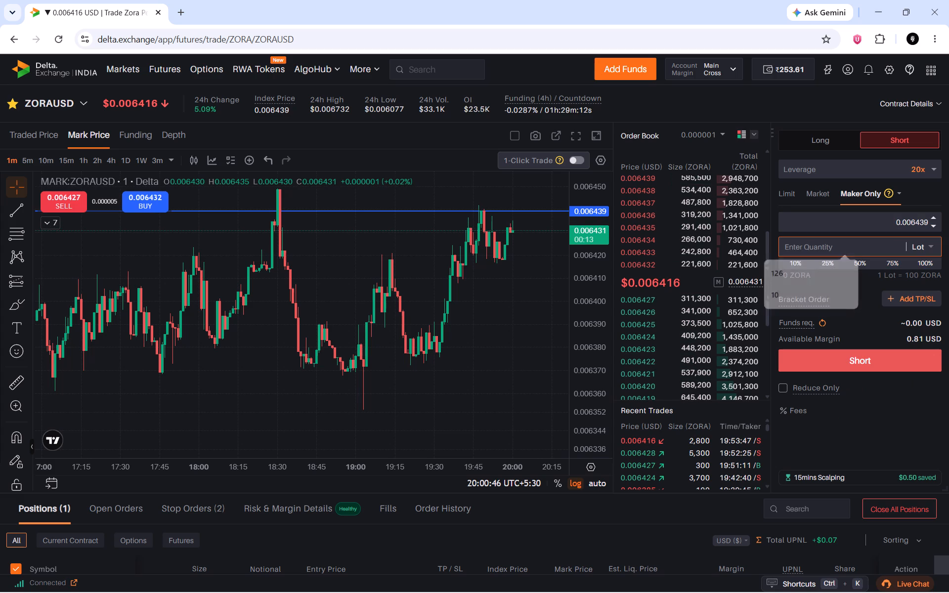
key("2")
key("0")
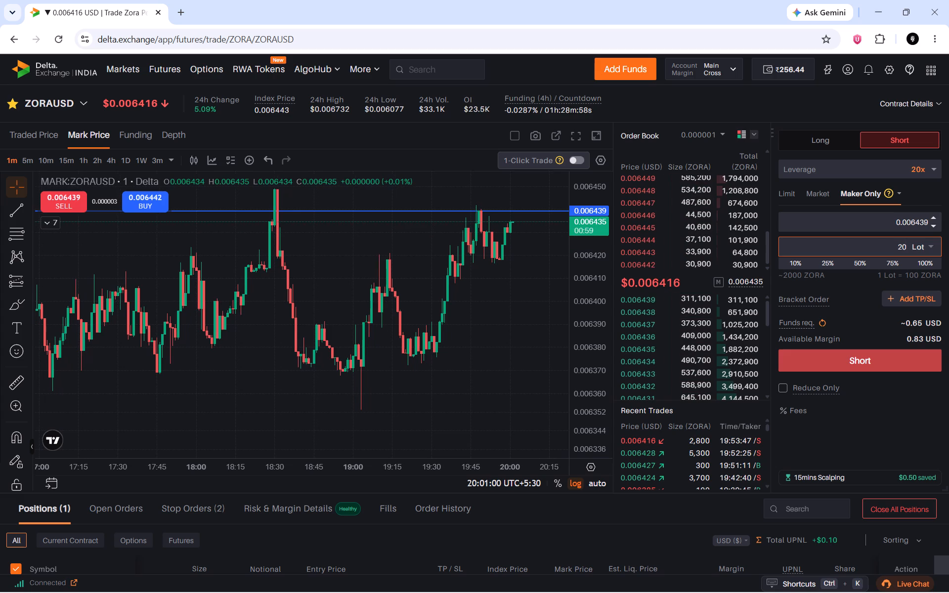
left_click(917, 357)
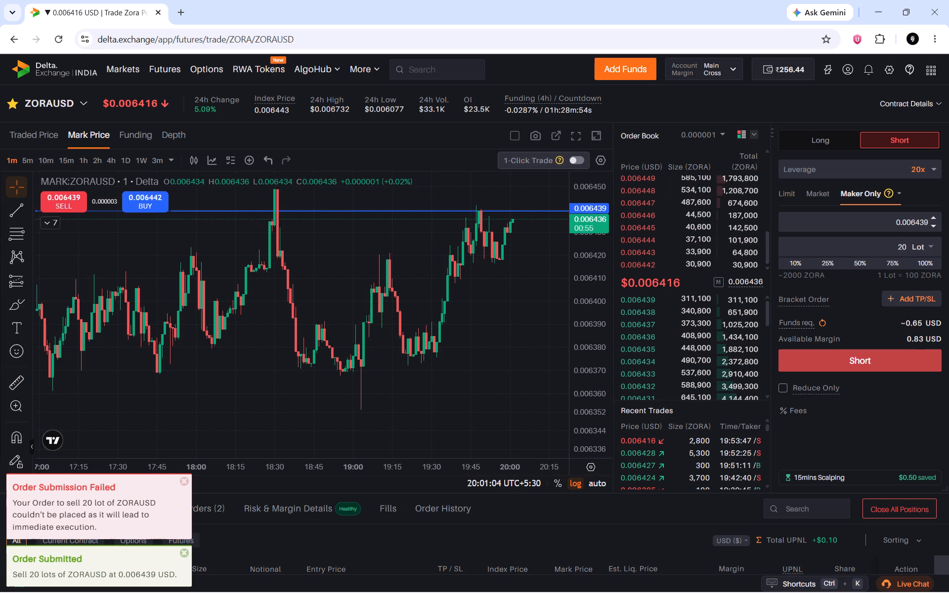
Set the order quantity to 18 lots and submit the Maker Only ZORAUSD short order.
left_click(907, 248)
key("BackSpace")
key("BackSpace")
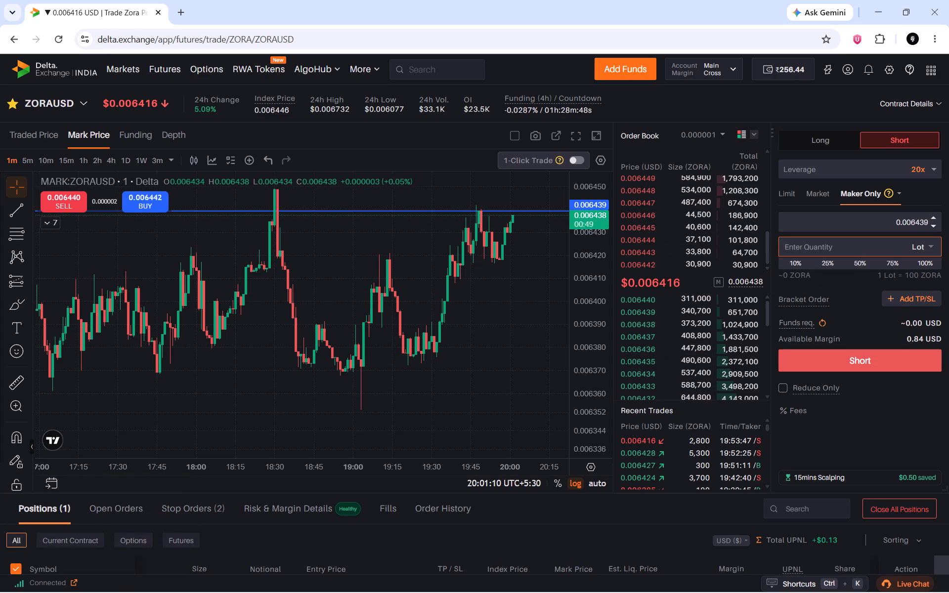
type("18")
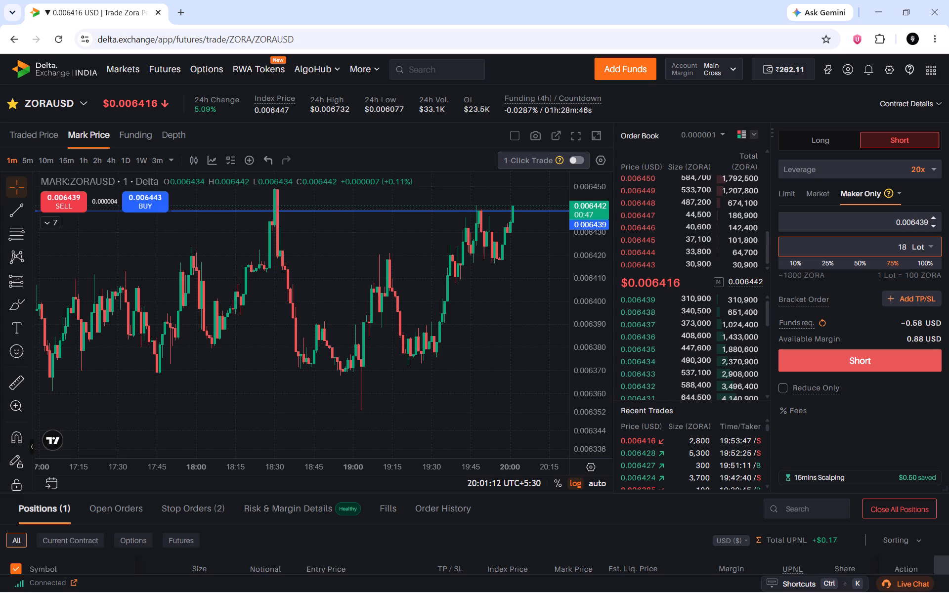
left_click(892, 354)
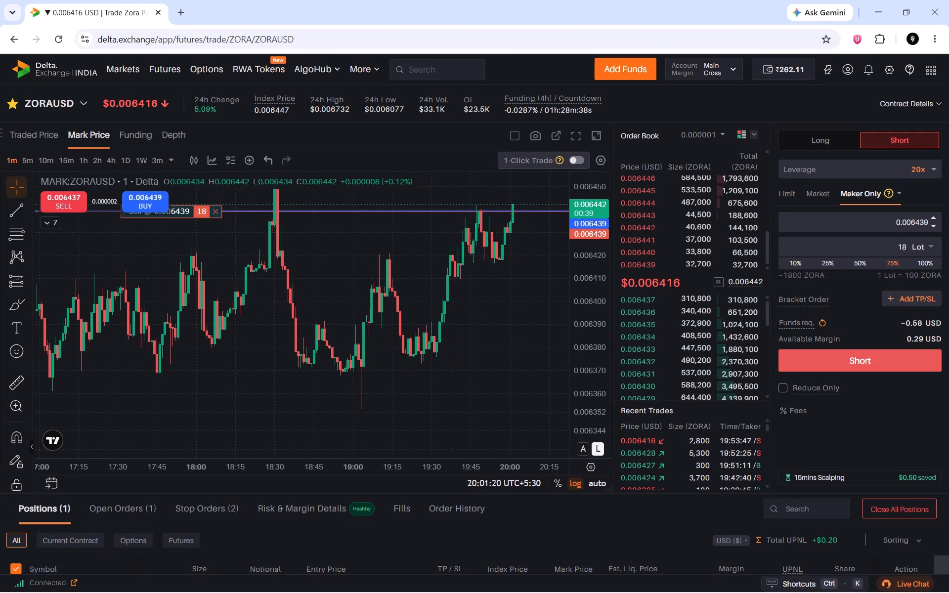
Add a stop loss at 0.006468 to the 18-lot ZORAUSD short position on the chart.
left_click_drag(496, 331, 494, 369)
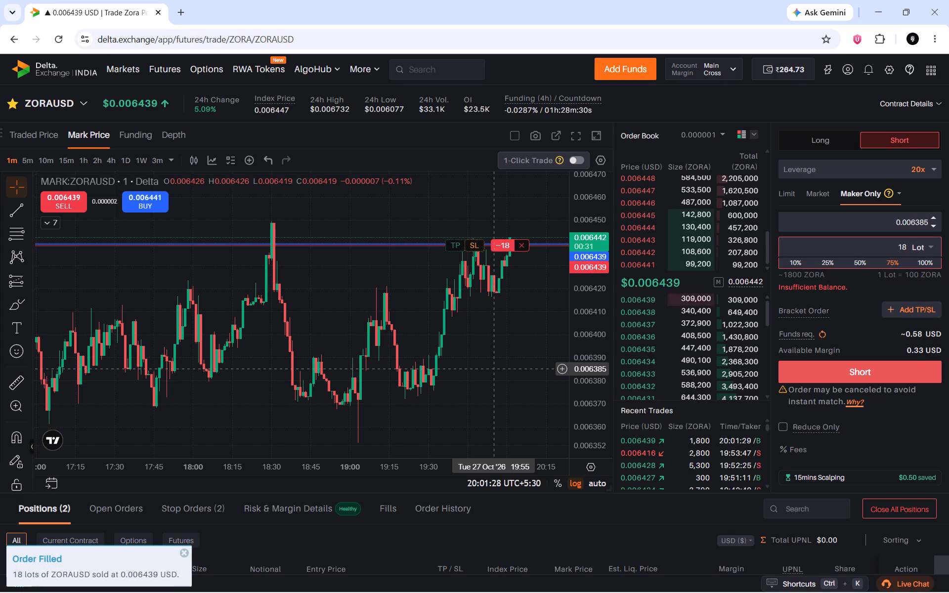
left_click_drag(506, 343, 416, 340)
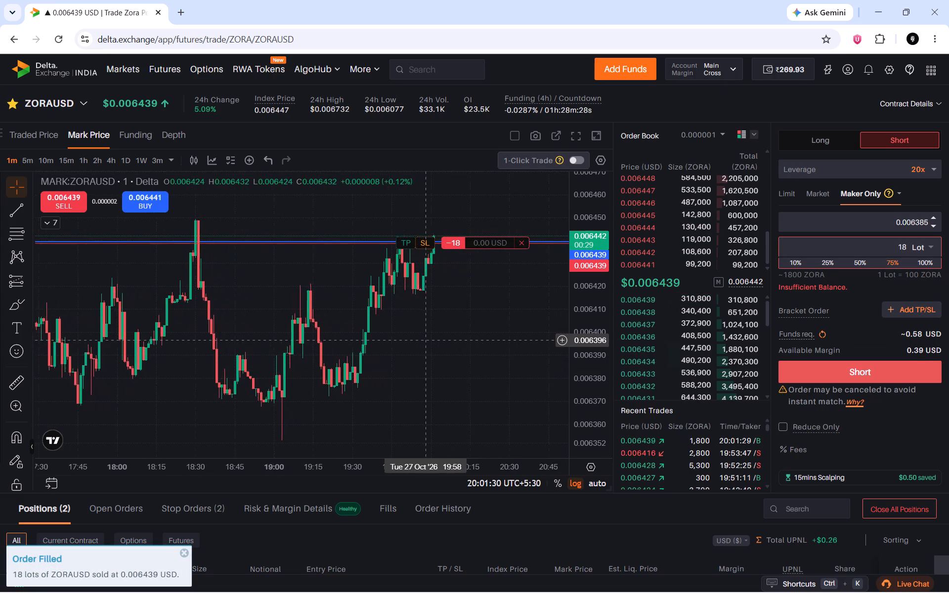
left_click_drag(416, 340, 334, 342)
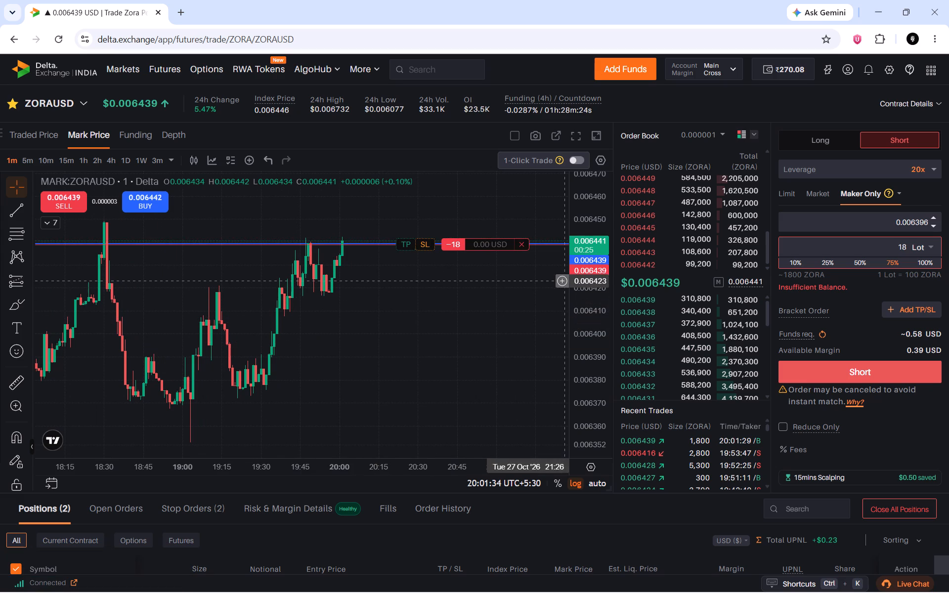
scroll(584, 269, "up", 3)
scroll(586, 274, "down", 12)
scroll(395, 329, "down", 6)
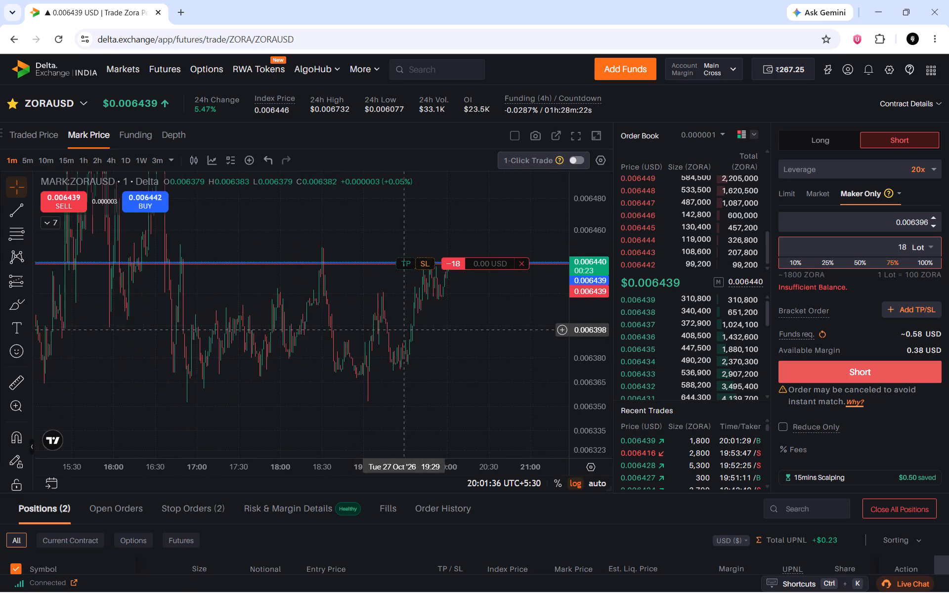
scroll(502, 318, "down", 3)
scroll(580, 267, "down", 12)
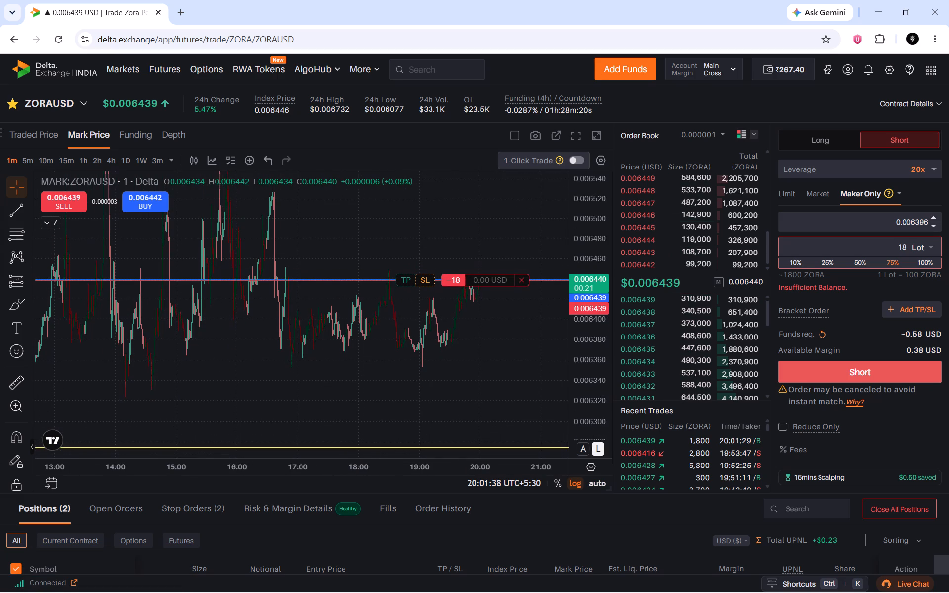
scroll(580, 276, "down", 1)
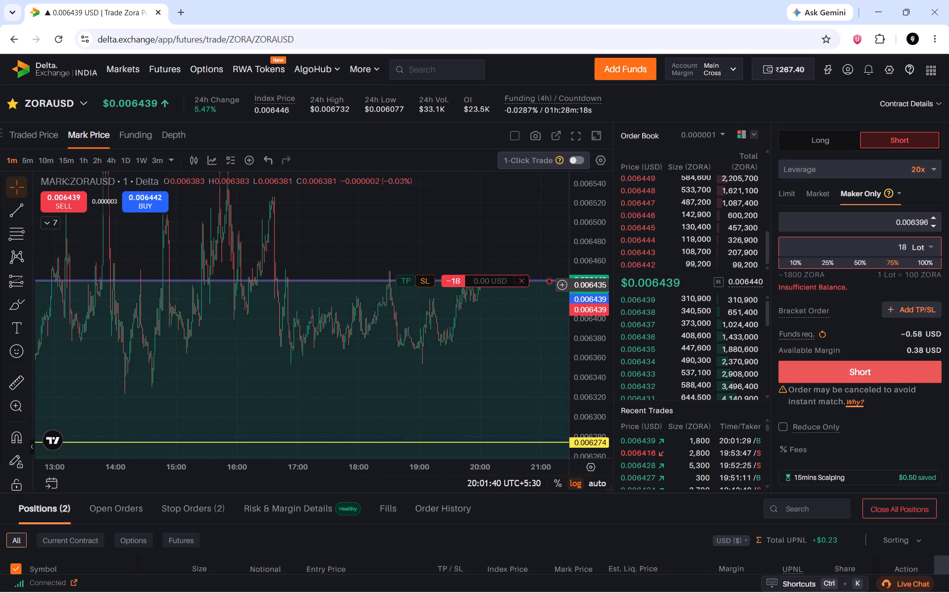
left_click_drag(422, 279, 422, 269)
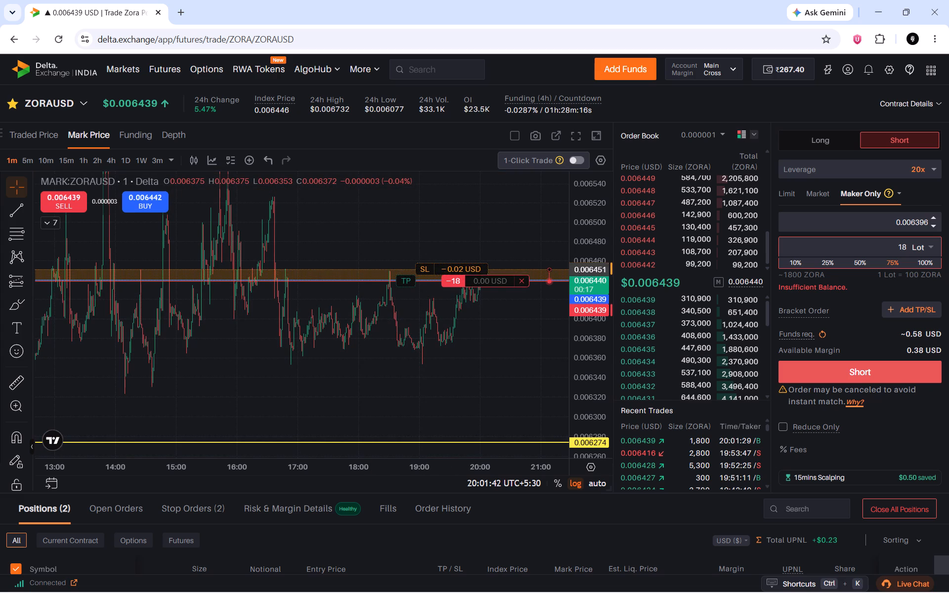
left_click_drag(422, 269, 422, 259)
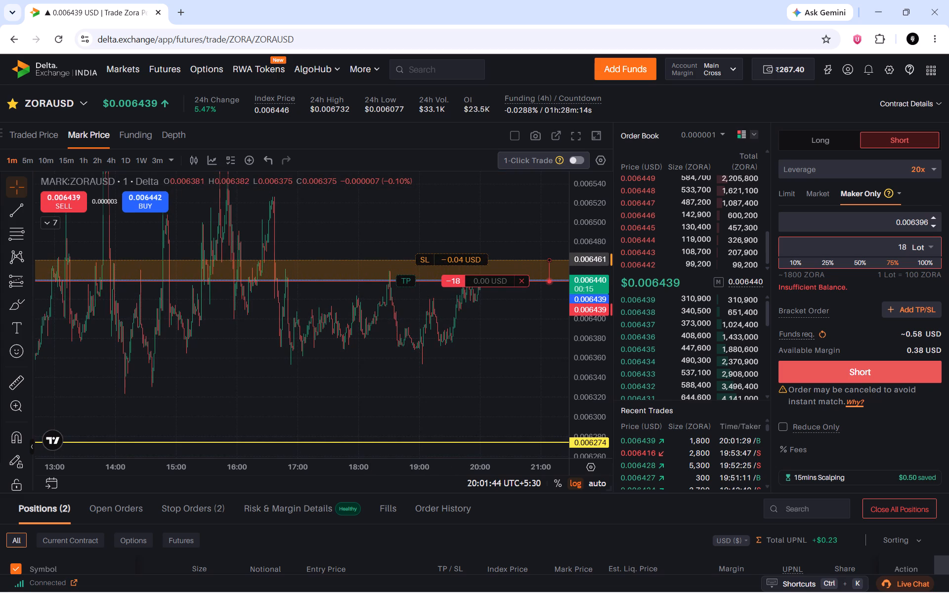
left_click_drag(422, 259, 422, 256)
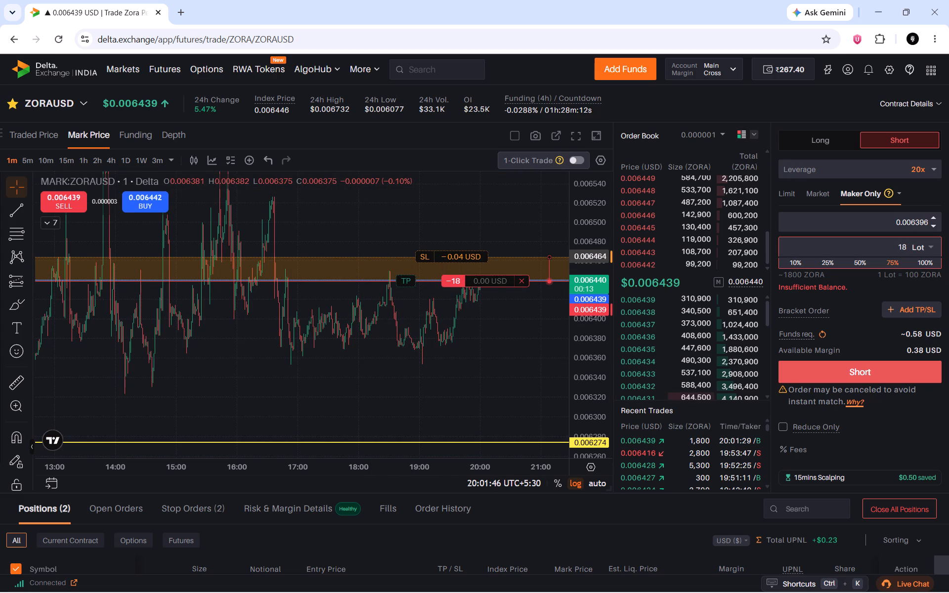
left_click_drag(422, 256, 421, 253)
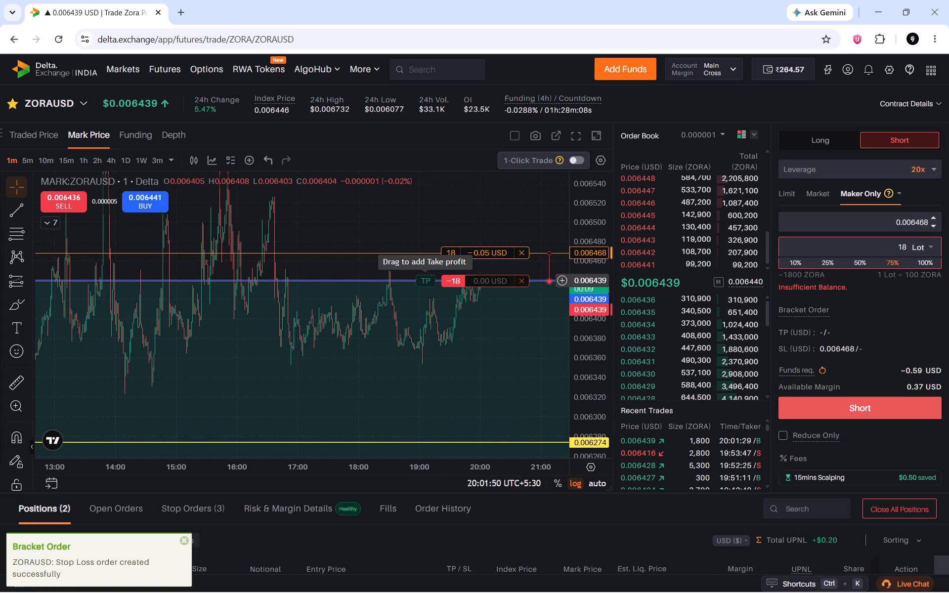
Add a take profit at 0.006328 to the 18-lot ZORAUSD short position on the chart.
left_click_drag(427, 280, 487, 413)
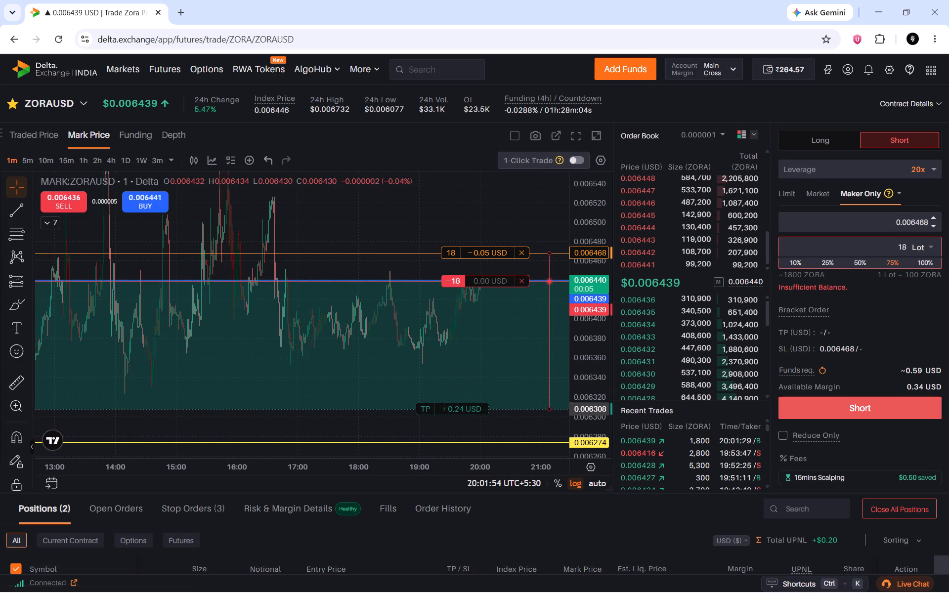
left_click_drag(487, 413, 546, 434)
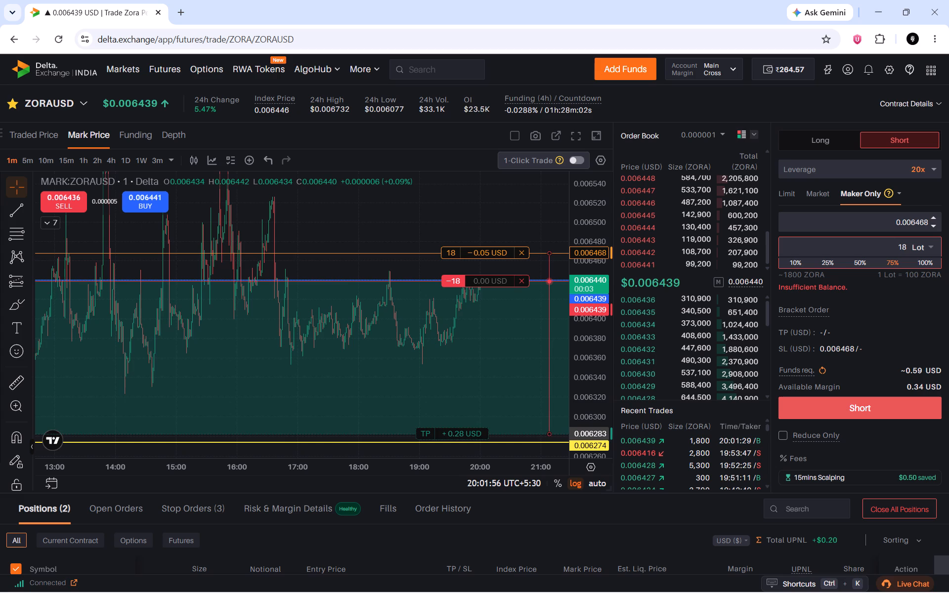
left_click_drag(546, 434, 538, 370)
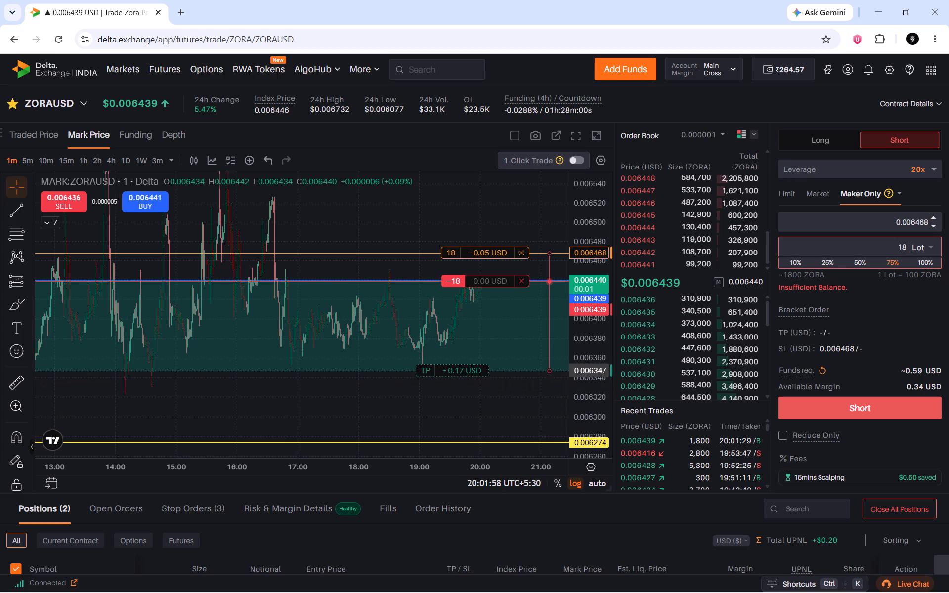
left_click_drag(538, 370, 543, 373)
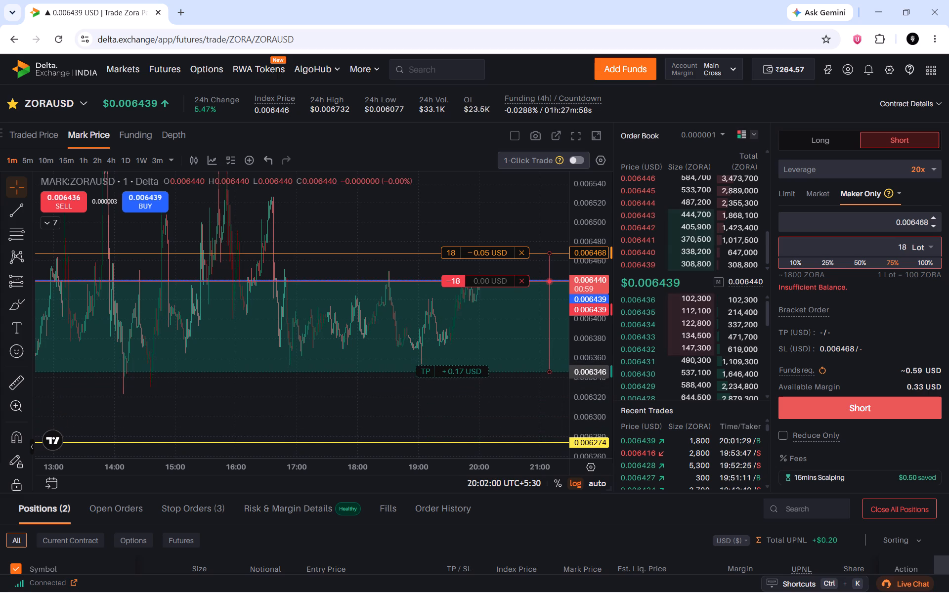
left_click_drag(543, 373, 553, 389)
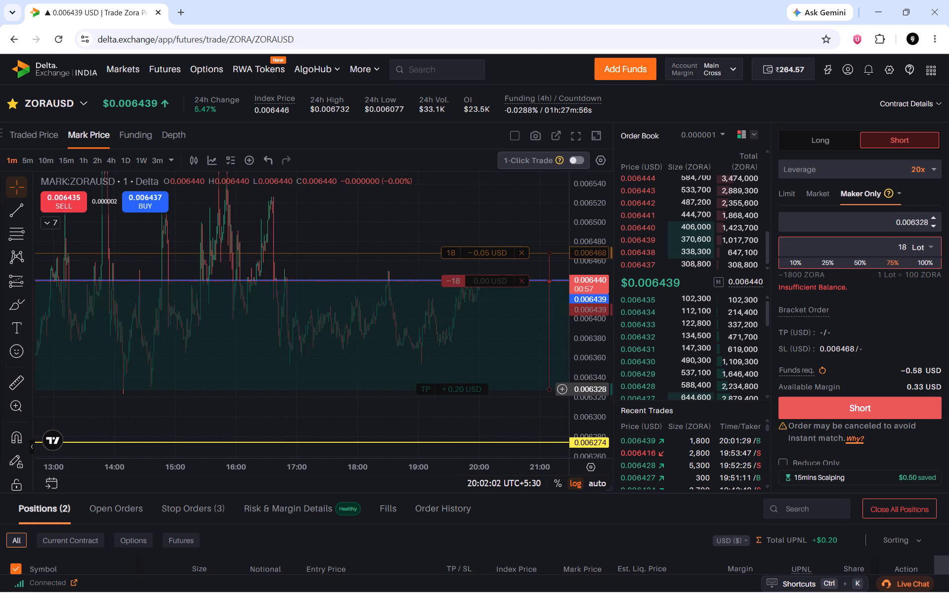
Set the quantity of the new ZORAUSD short order to 50% of the available margin.
left_click_drag(511, 352, 373, 335)
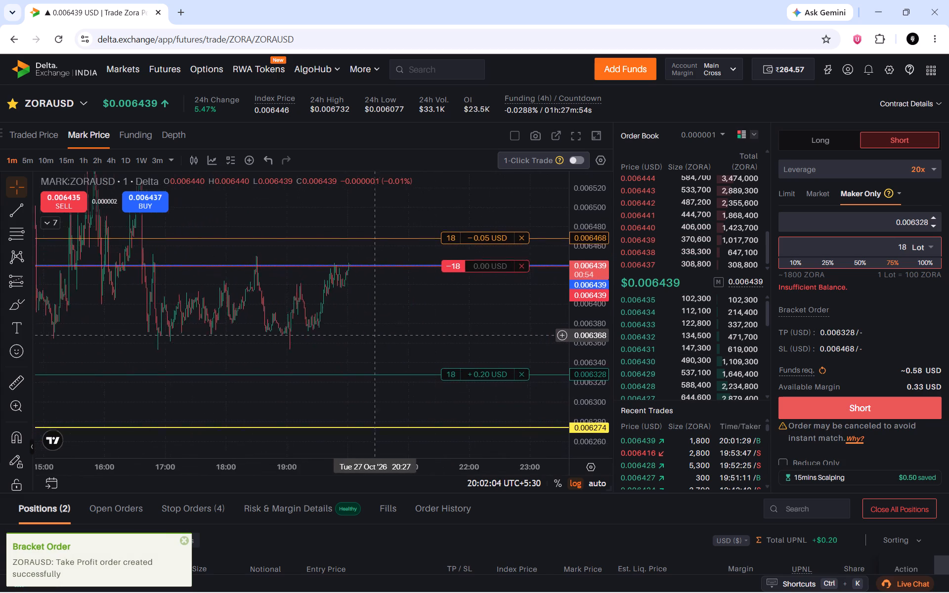
left_click_drag(373, 335, 358, 339)
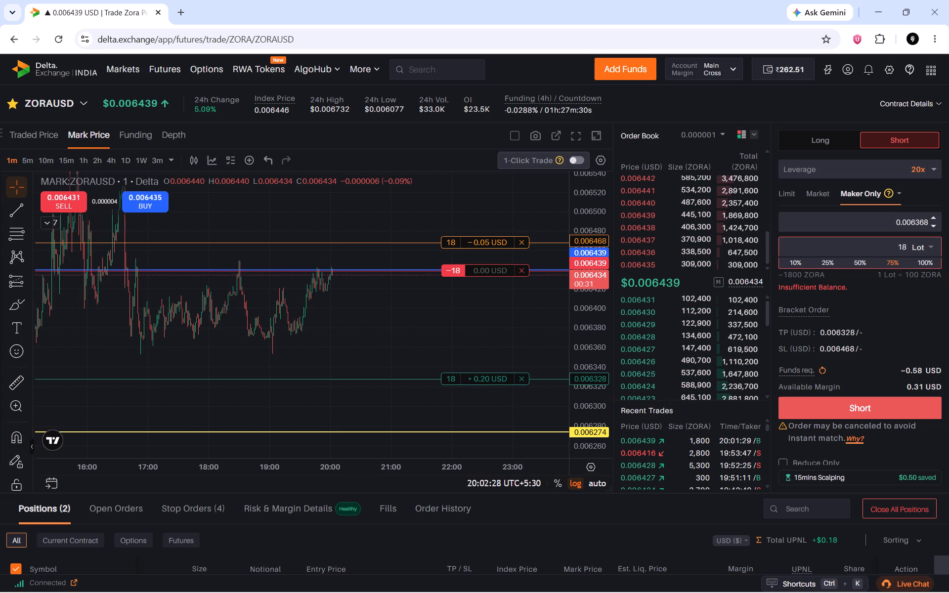
left_click(860, 262)
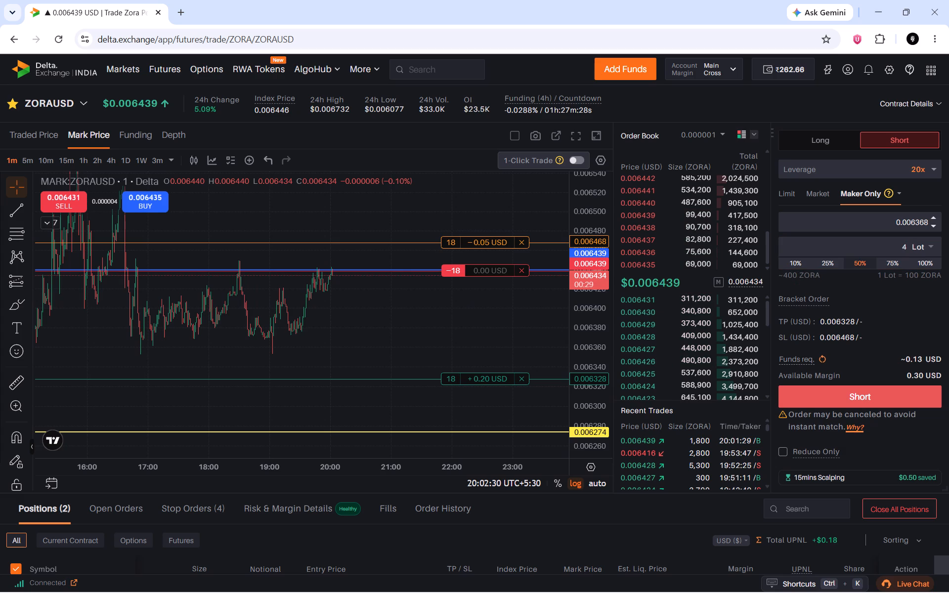
Review the open ZORAUSD and FARTCOINUSD positions with their take-profit and stop-loss levels.
scroll(792, 371, "down", 3)
scroll(544, 483, "down", 1)
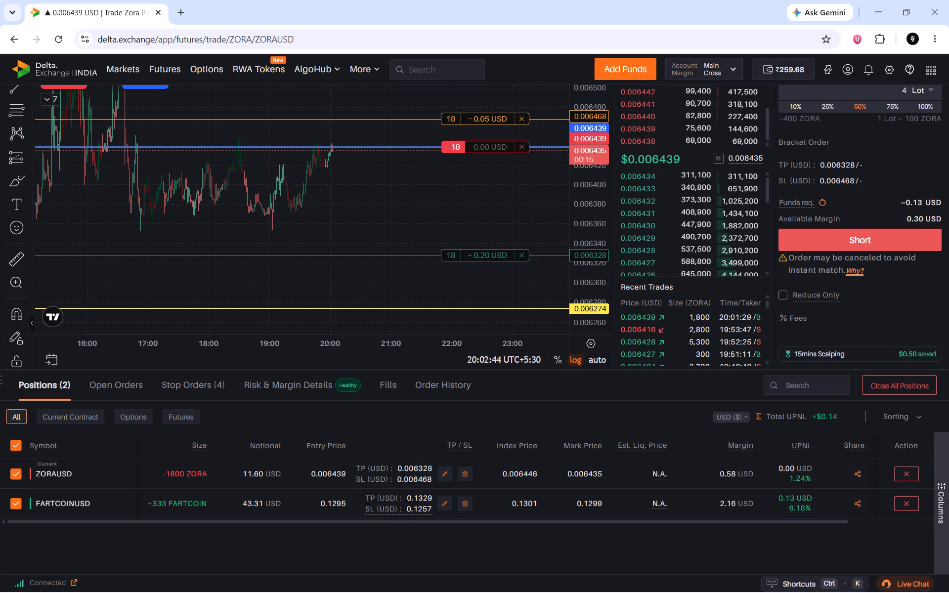
scroll(631, 424, "up", 4)
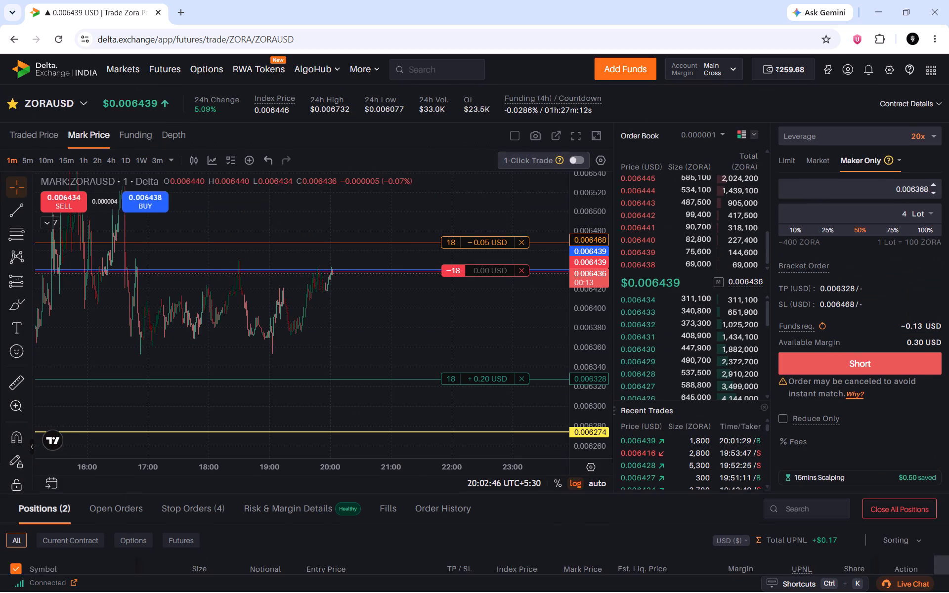
Open YouTube in a new tab and close the Delta Exchange trading tab.
left_click(180, 9)
left_click(265, 344)
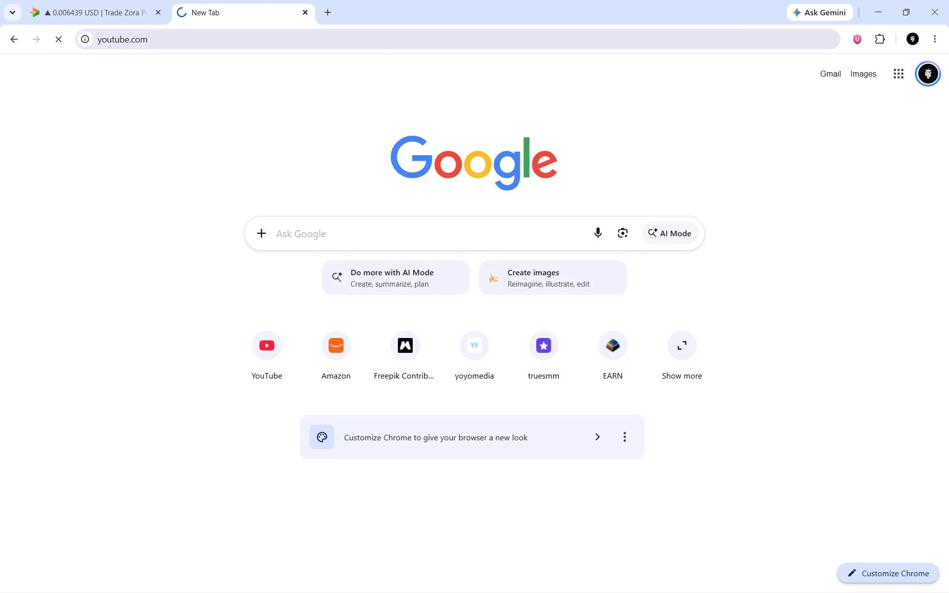
left_click(157, 13)
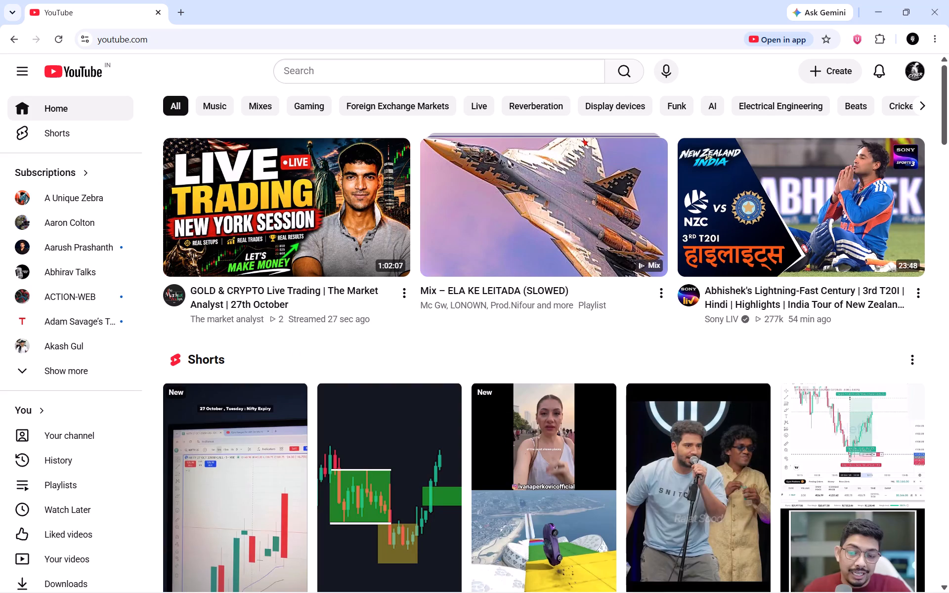
Browse the recommended videos and Shorts in the YouTube home feed.
scroll(948, 305, "down", 2)
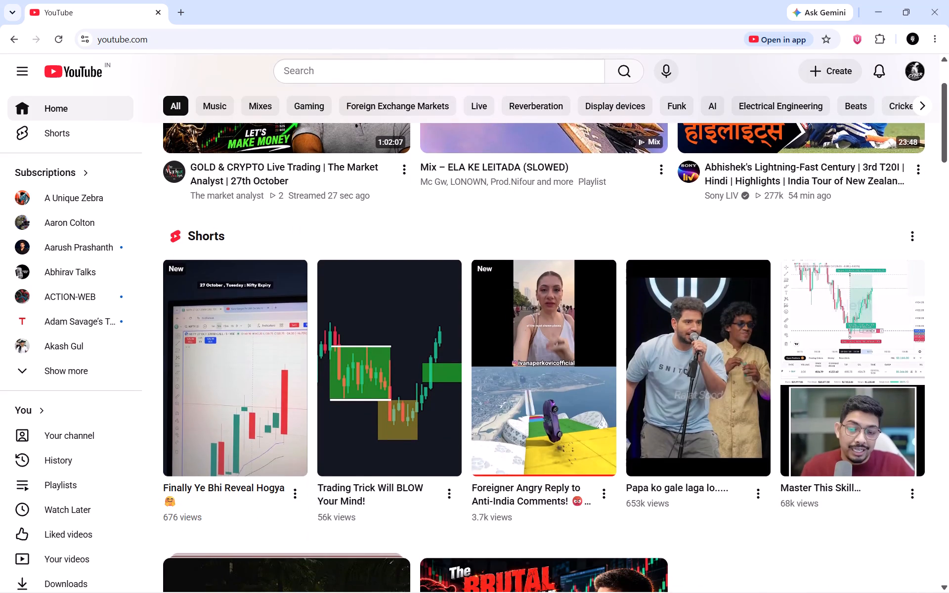
scroll(948, 305, "down", 10)
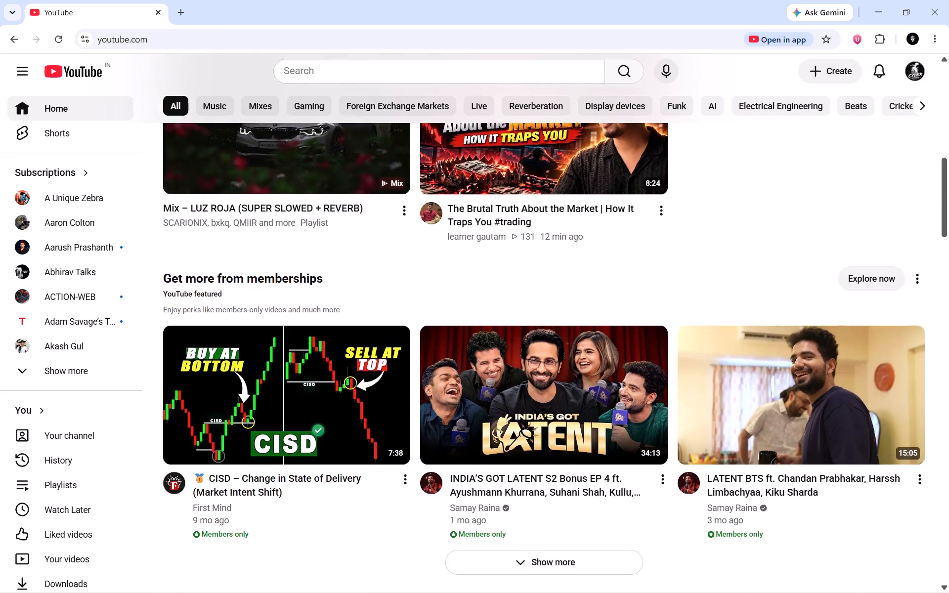
scroll(948, 299, "down", 9)
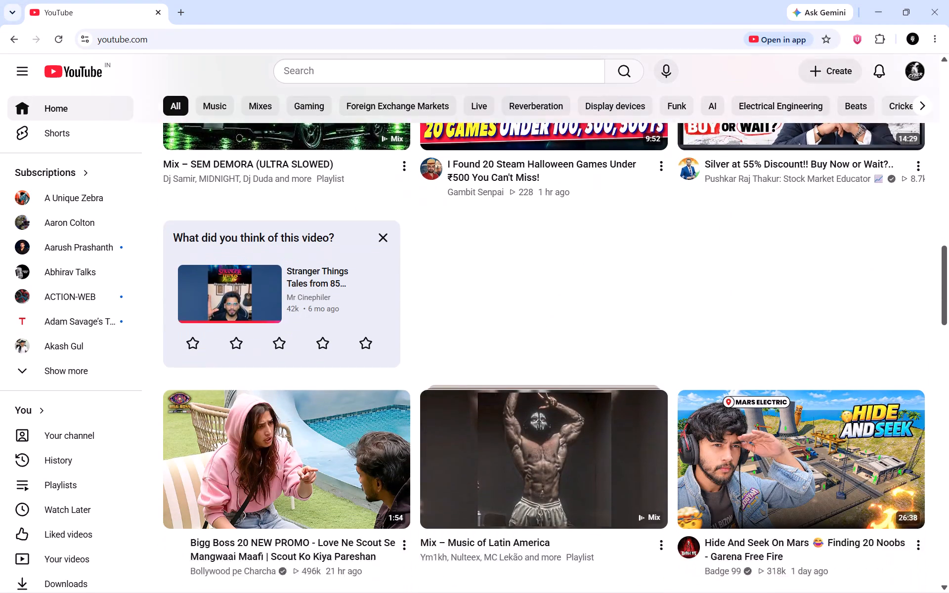
scroll(938, 278, "down", 2)
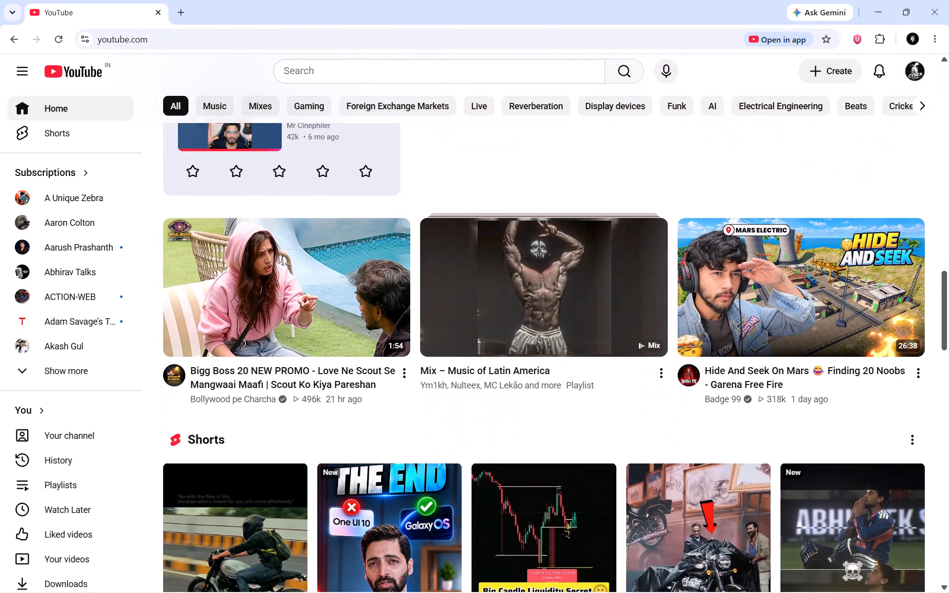
scroll(938, 279, "down", 3)
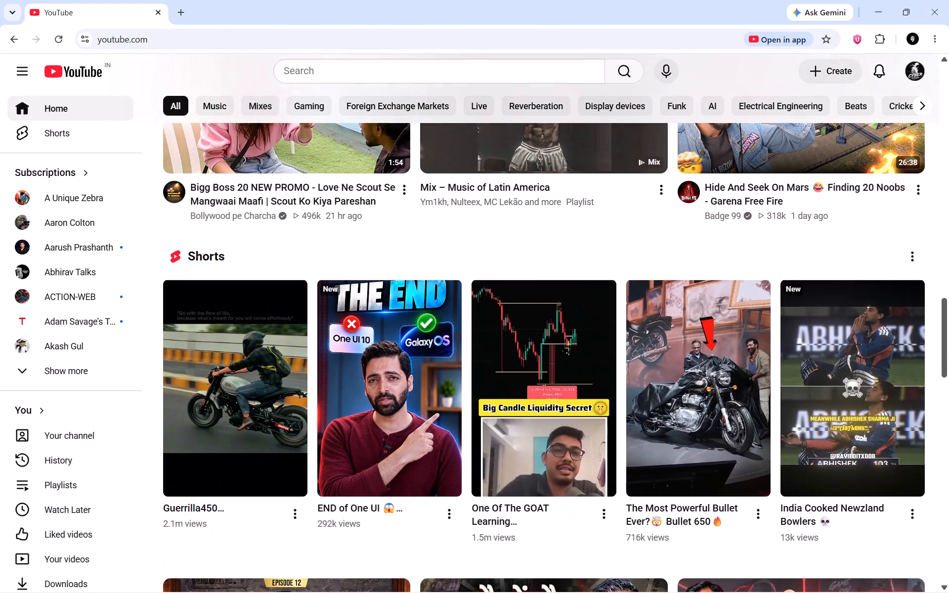
scroll(937, 289, "down", 1)
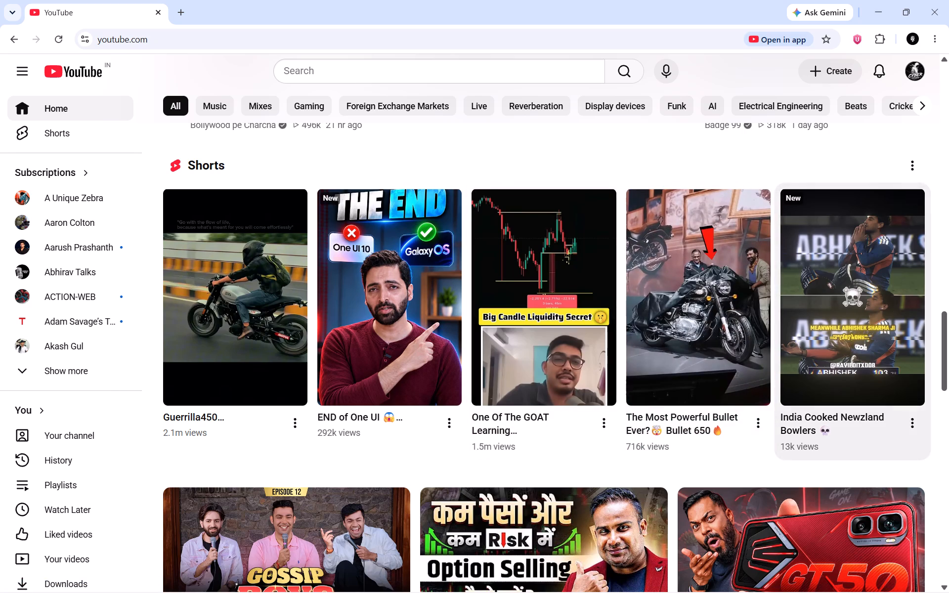
Watch the "END of One UI" Short, read its comments and close them.
left_click(408, 256)
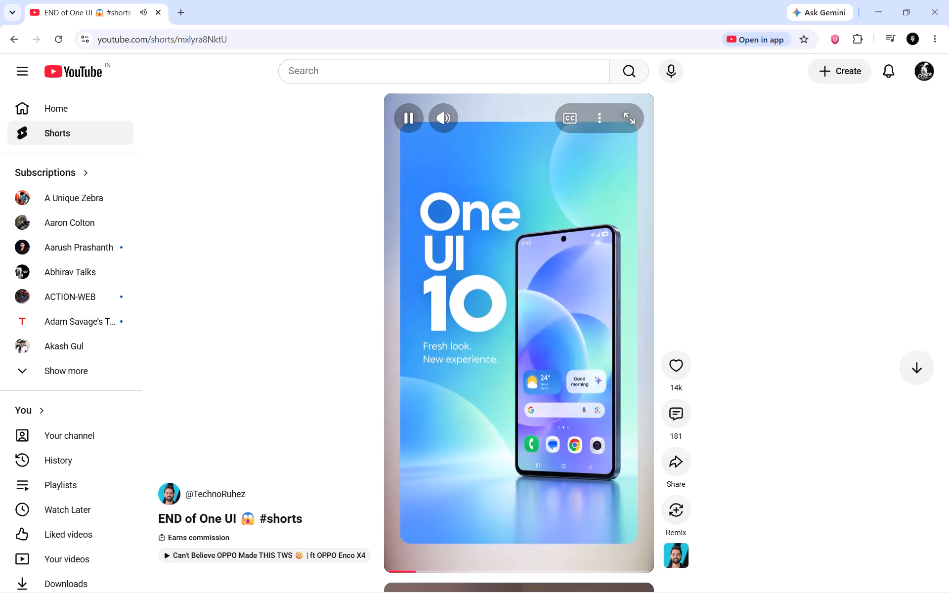
left_click(674, 411)
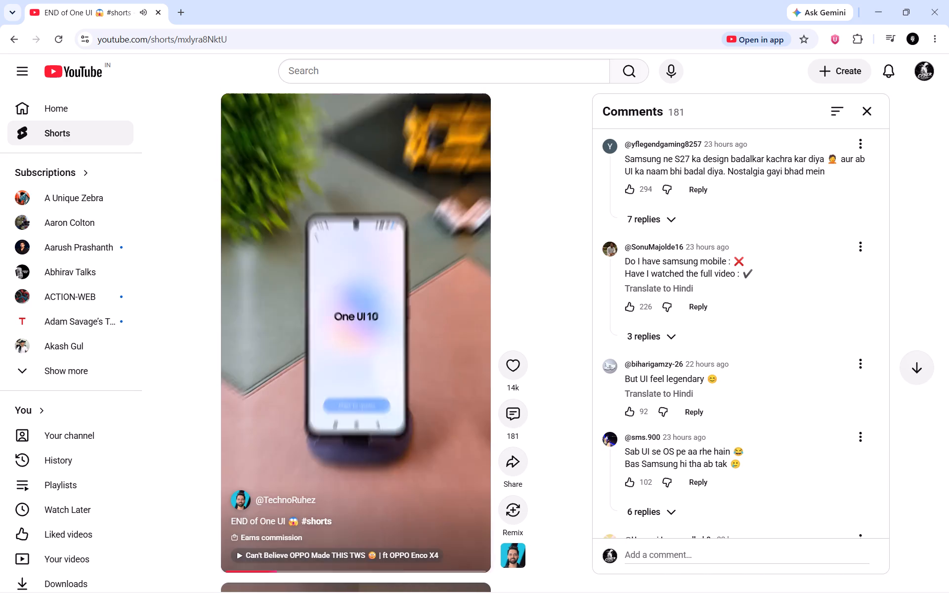
left_click(869, 106)
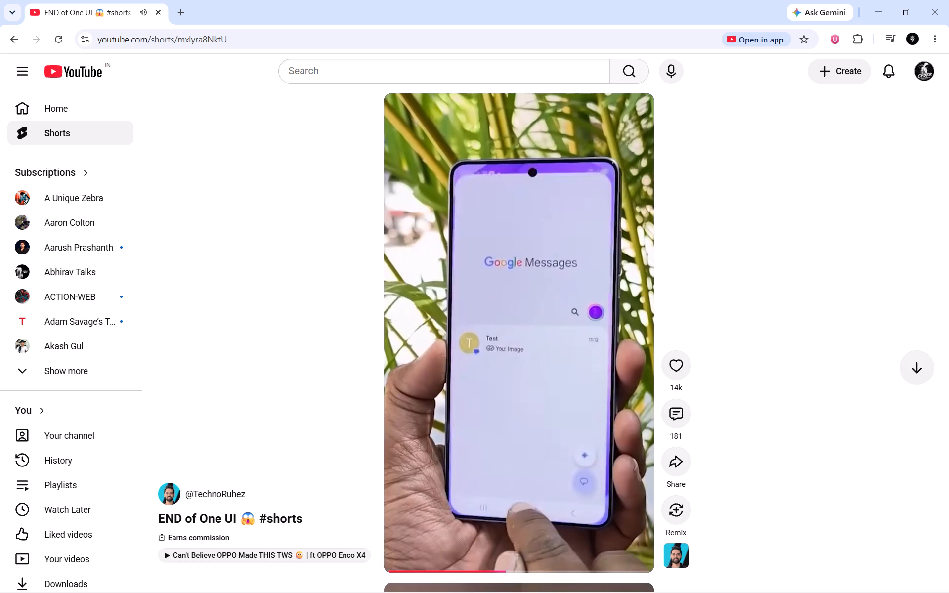
Browse the following Shorts as far as "NOW IT'S MY TURN" and pause that one.
scroll(759, 359, "down", 1)
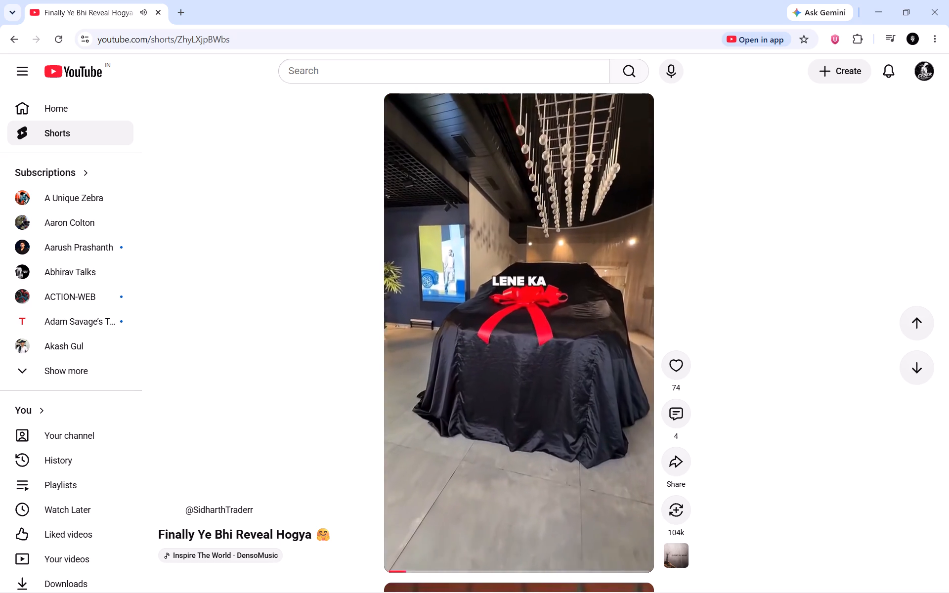
scroll(806, 322, "down", 2)
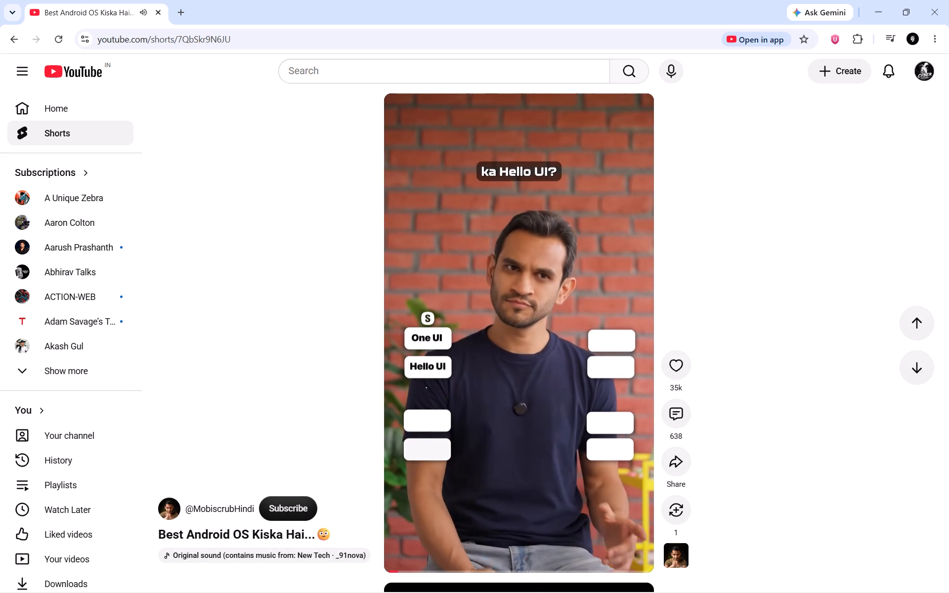
scroll(806, 322, "down", 3)
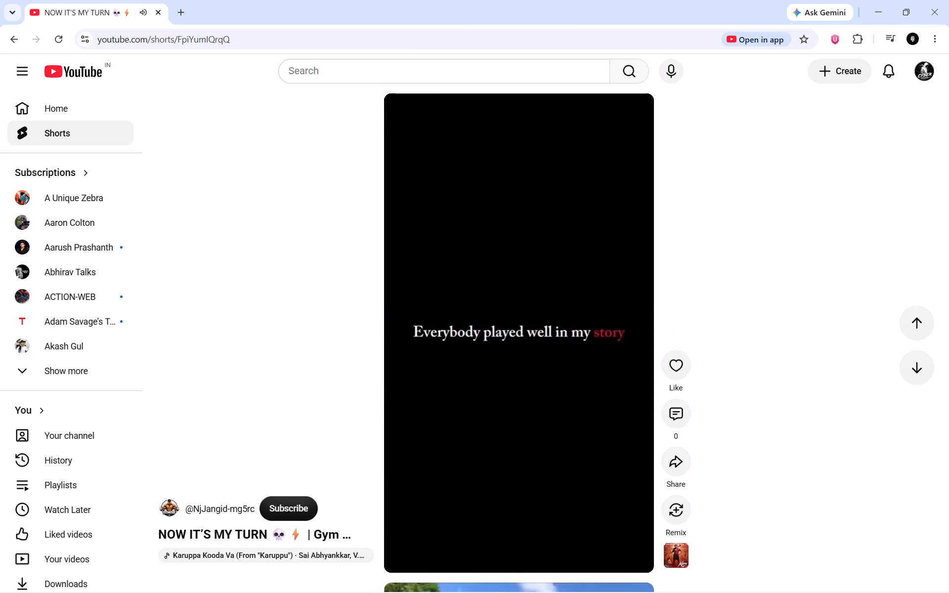
left_click(457, 277)
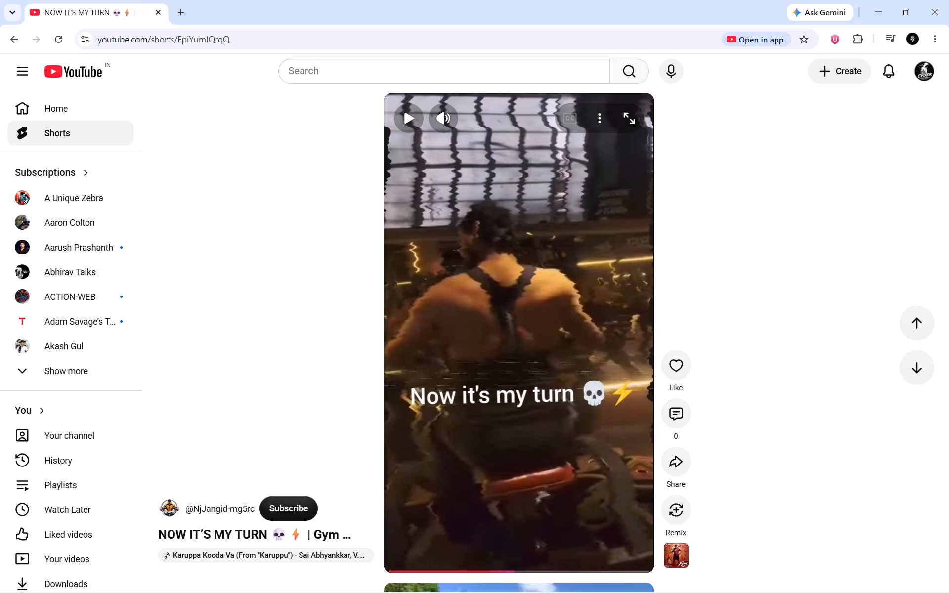
Resume the "NOW IT'S MY TURN" Short and watch the following Shorts as far as the techy.professor phone-charging one.
left_click(508, 254)
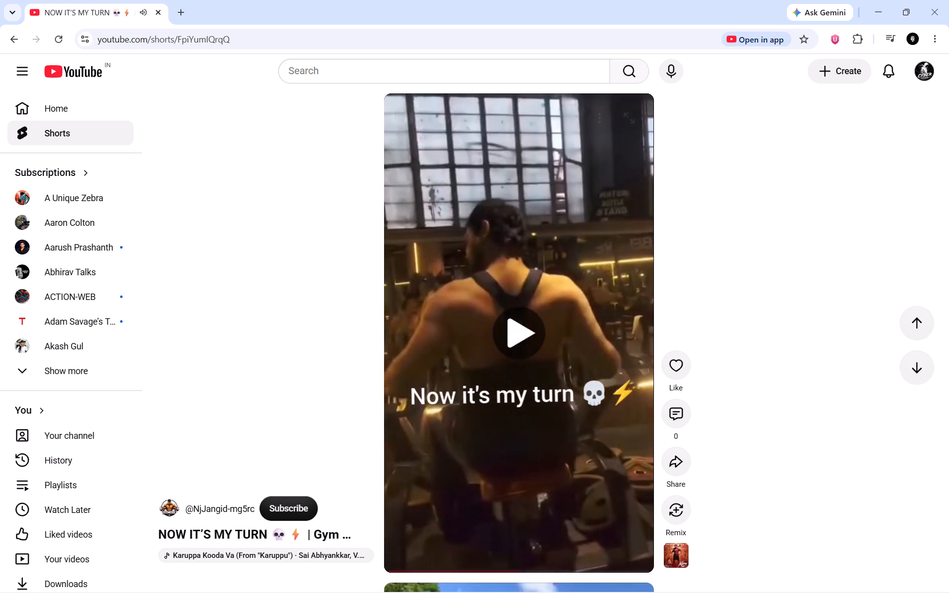
scroll(712, 230, "down", 1)
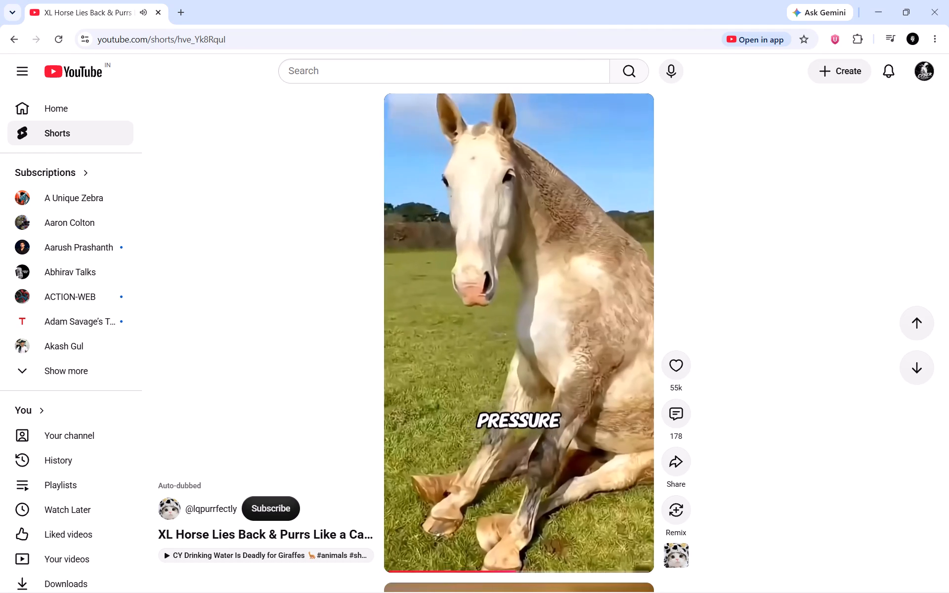
scroll(770, 248, "down", 2)
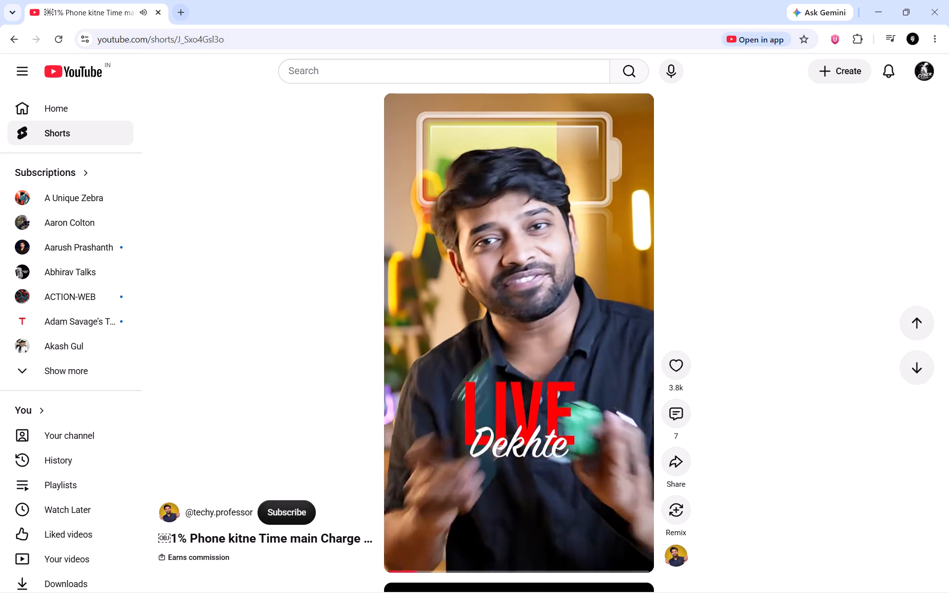
Replace the YouTube tab with a new one, search Google for delta exchange and open the Delta Exchange site.
left_click(175, 16)
left_click(159, 12)
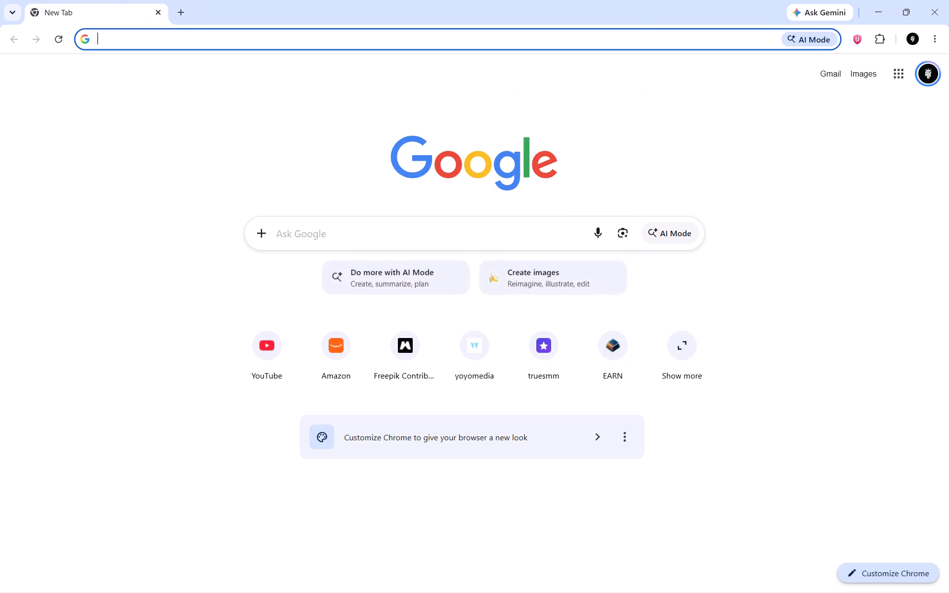
left_click(154, 42)
left_click(164, 71)
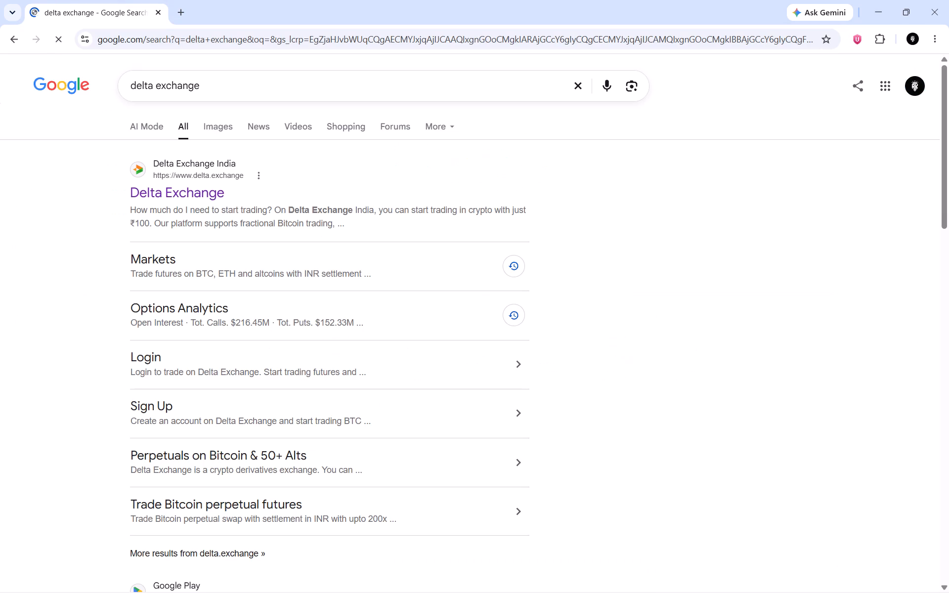
left_click(188, 181)
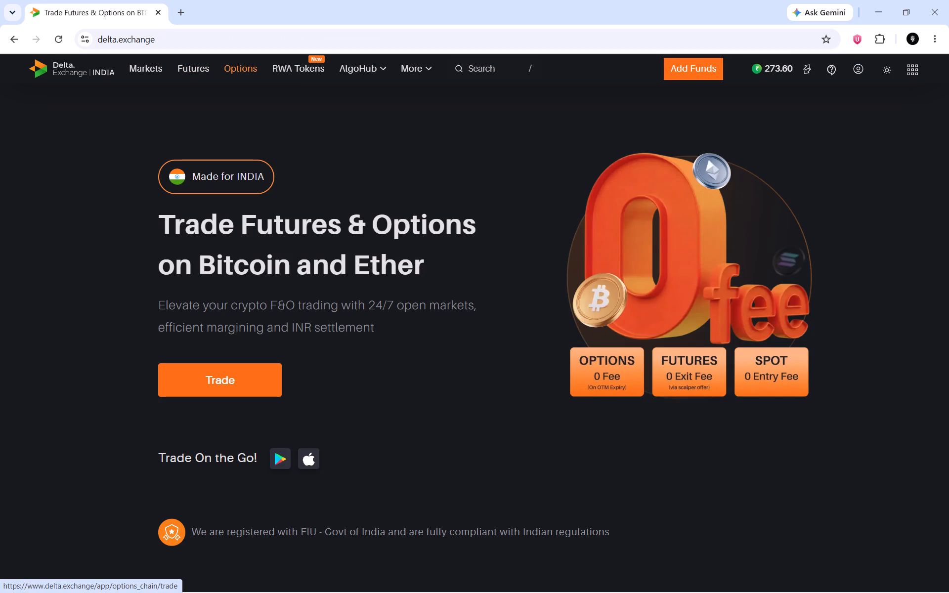
Open the ZORAUSD futures trading page from the watchlist in the Delta Exchange markets.
left_click(142, 71)
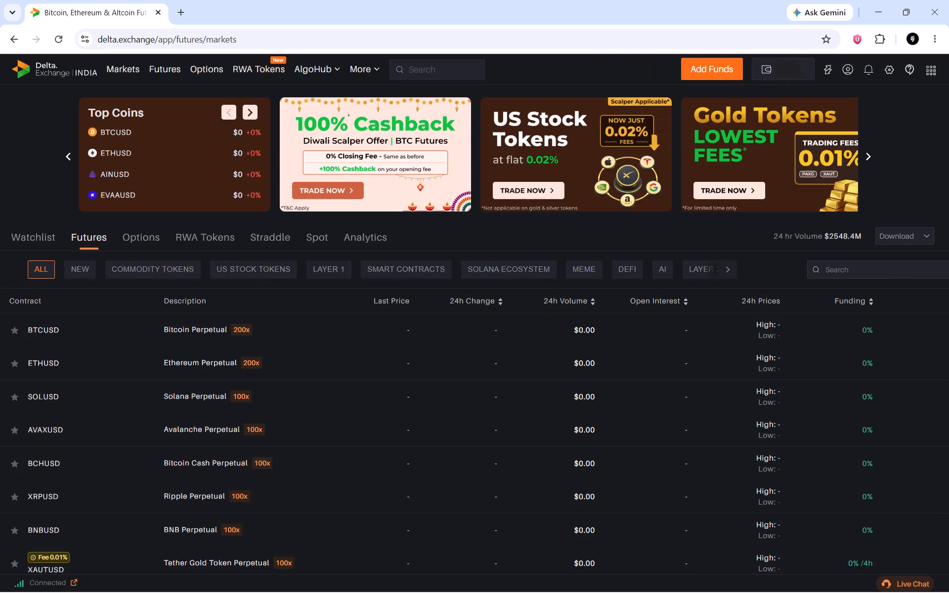
left_click(32, 237)
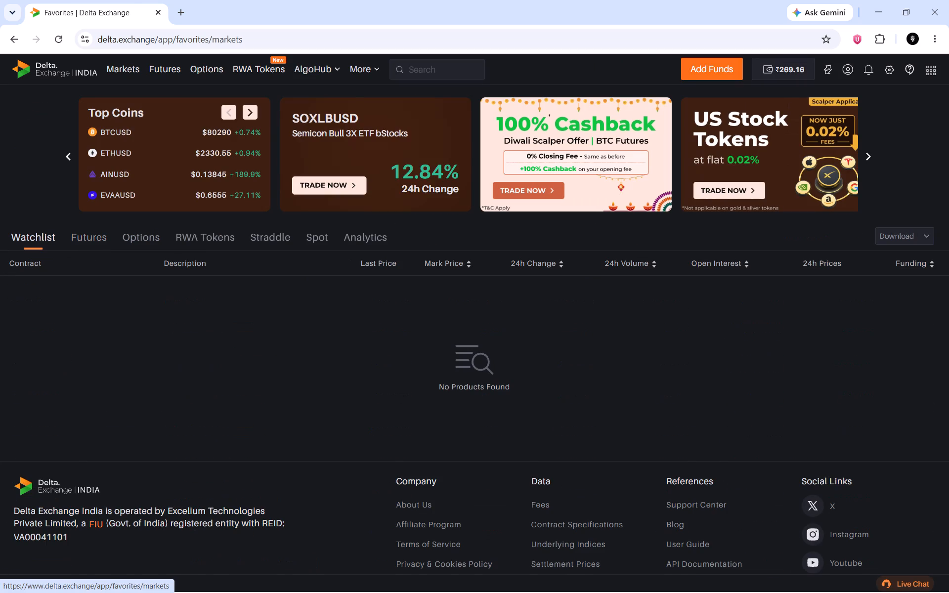
left_click(42, 332)
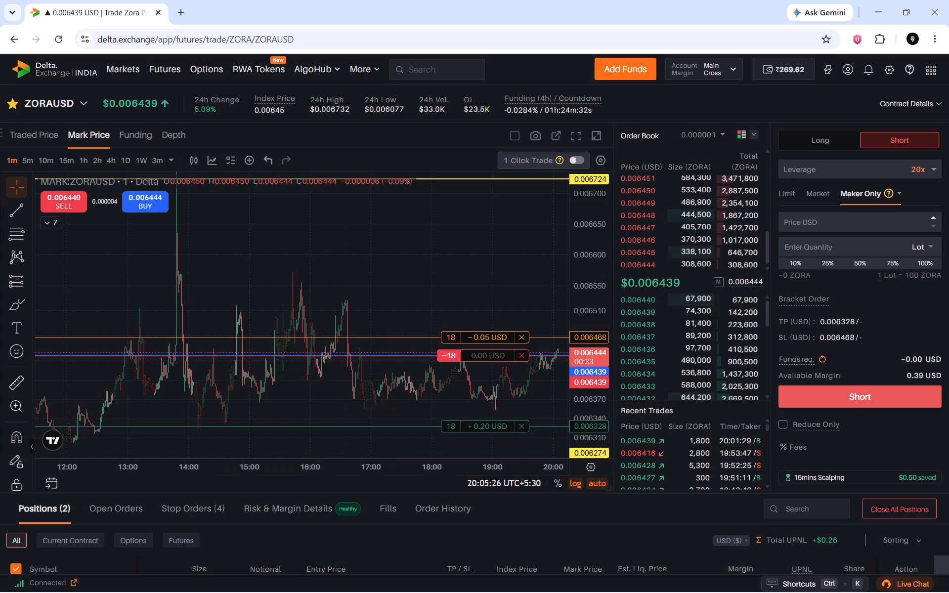
Examine the latest candles of the ZORAUSD mark price chart on the 4h timeframe, and close the trading tab.
left_click(111, 161)
scroll(428, 282, "up", 4)
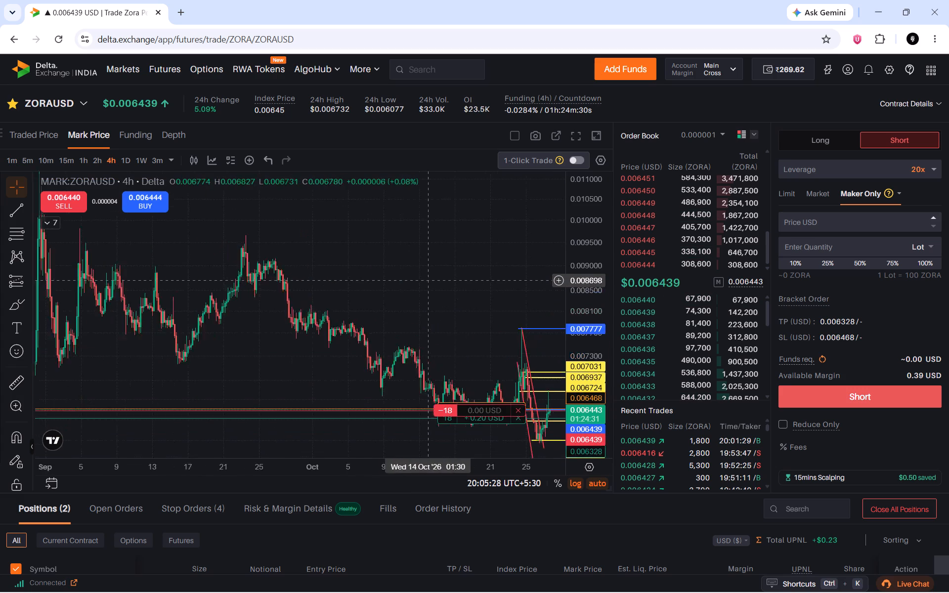
scroll(428, 282, "up", 20)
scroll(428, 282, "up", 5)
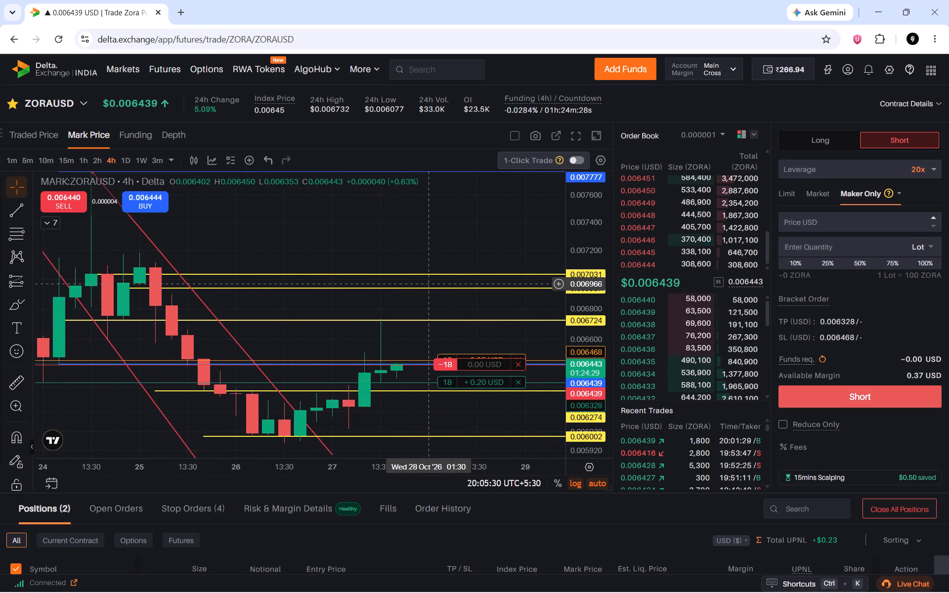
scroll(428, 284, "down", 1)
left_click_drag(472, 340, 415, 312)
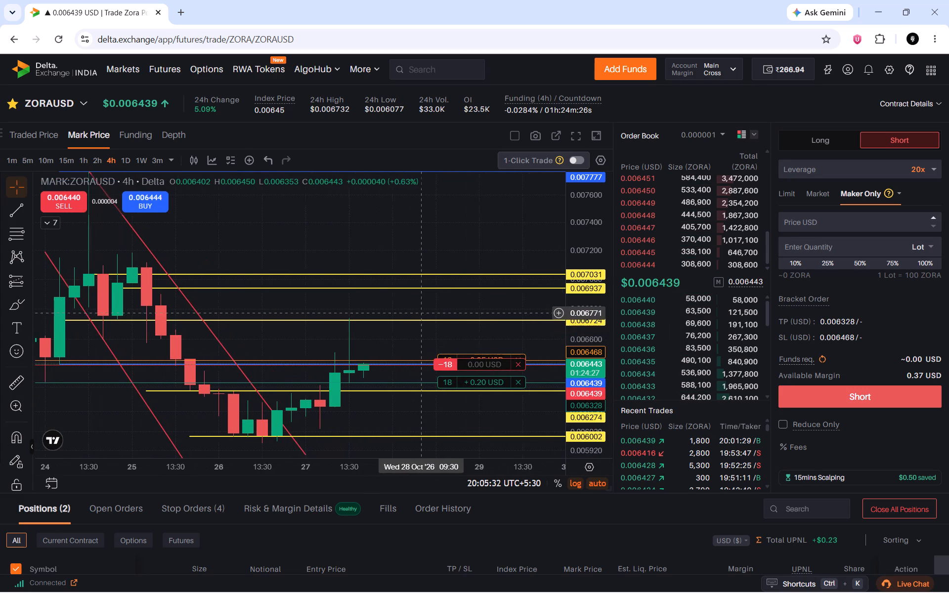
left_click_drag(415, 312, 408, 309)
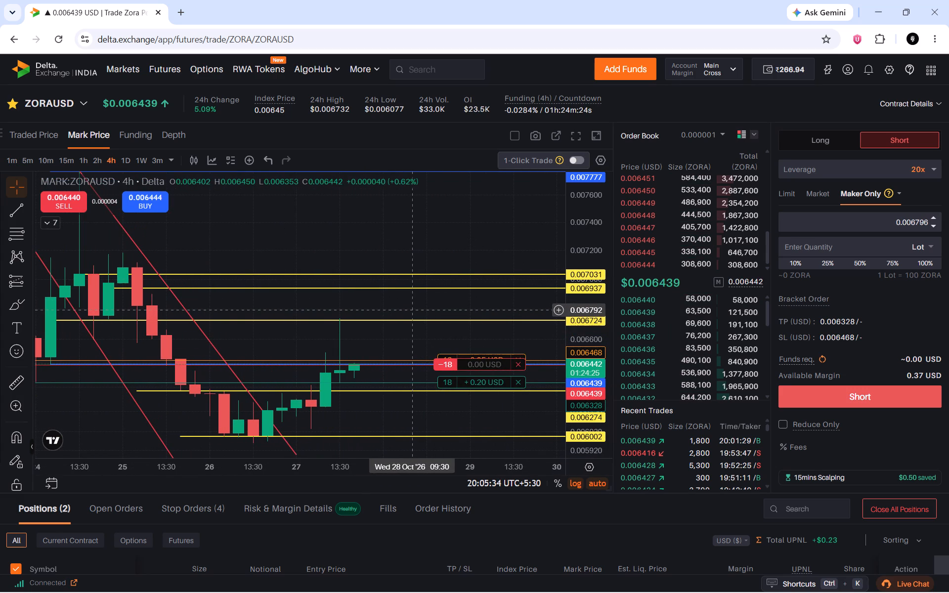